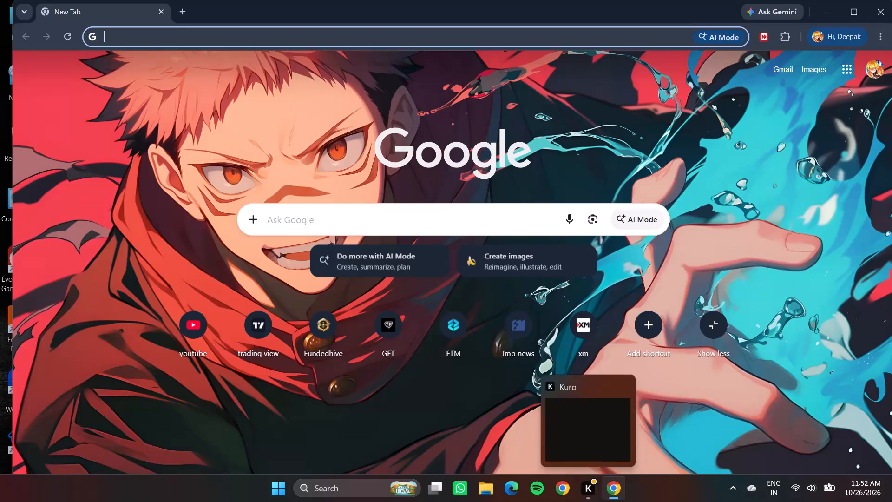
Open the TradingView XAUUSD chart from the new-tab shortcuts and maximize the browser window.
left_click(258, 325)
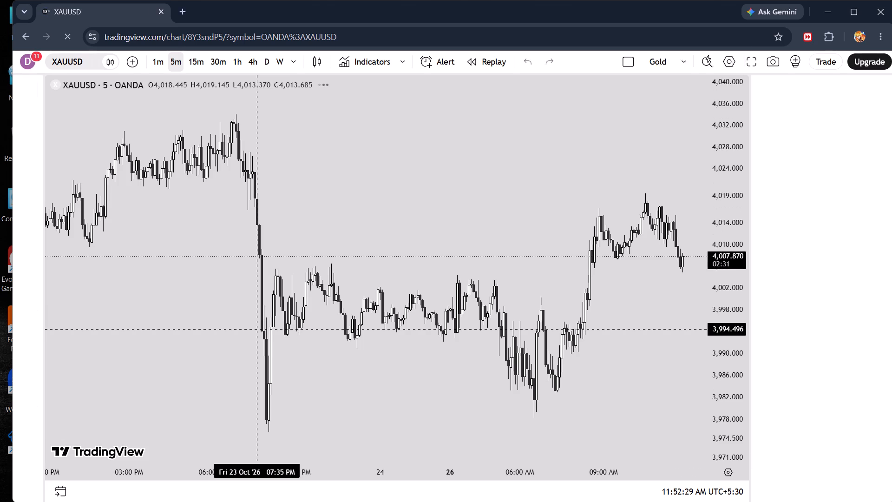
left_click(847, 5)
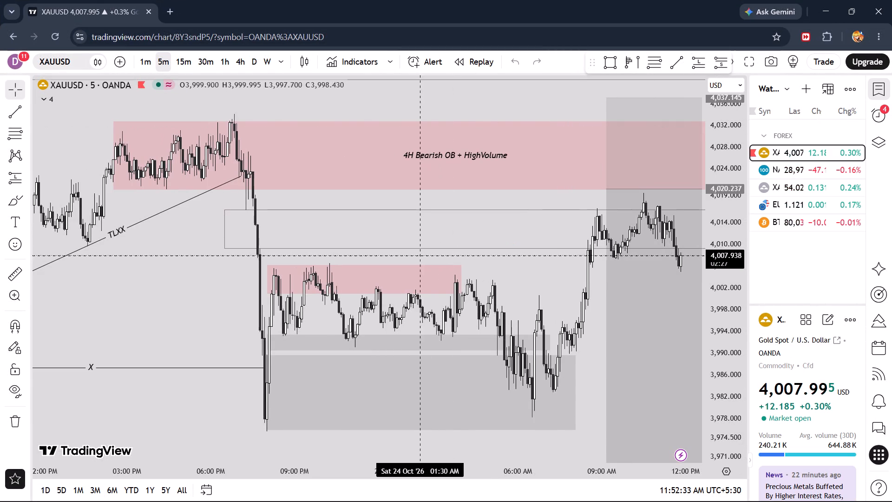
Examine XAUUSD price action around the marked zones on the 30-minute and 15-minute timeframes, returning to 5 minutes.
left_click_drag(177, 277, 63, 288)
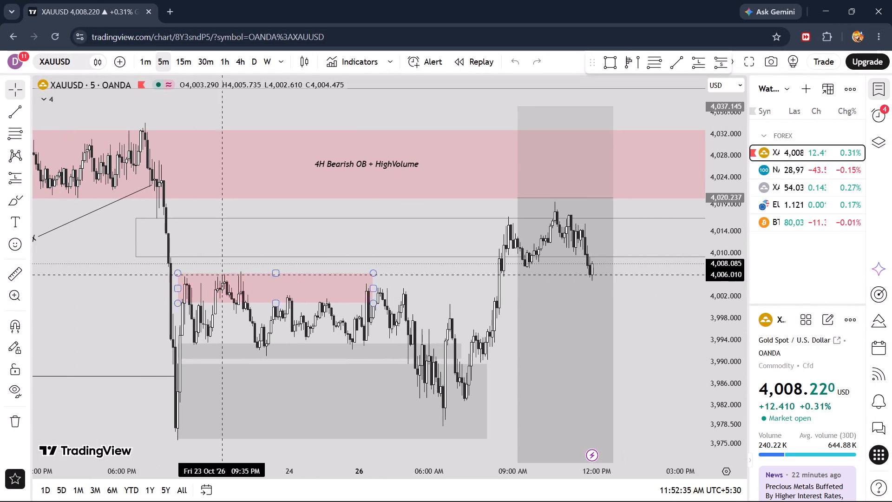
left_click(209, 62)
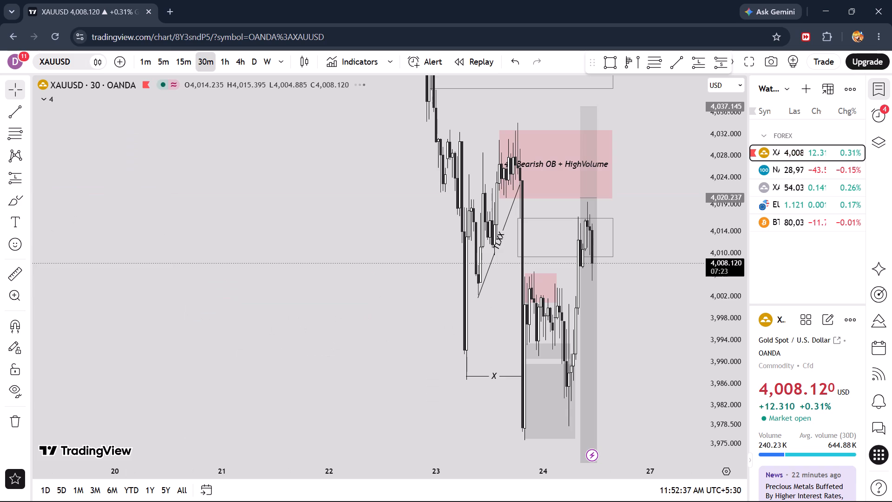
left_click(184, 61)
scroll(376, 280, "up", 6)
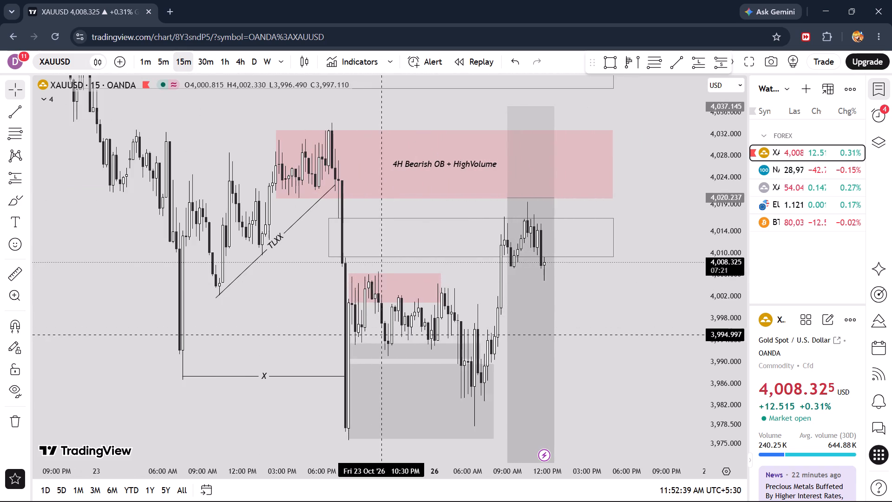
left_click_drag(439, 286, 474, 287)
left_click_drag(294, 310, 161, 307)
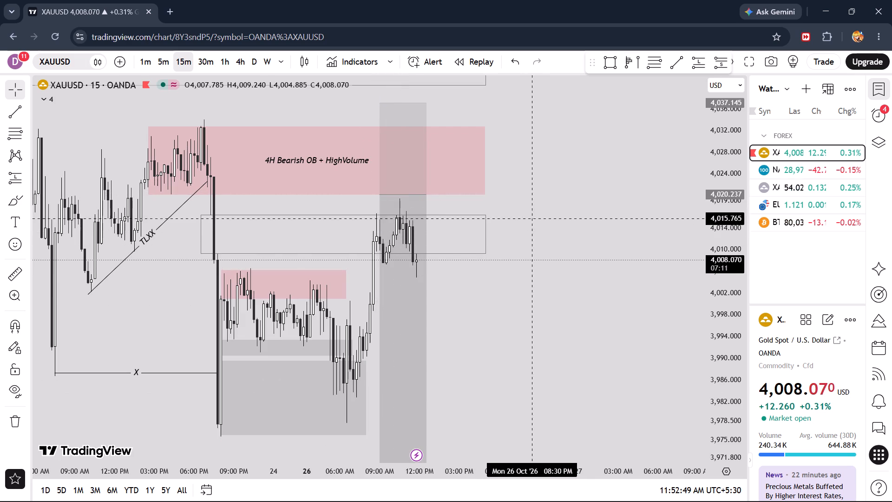
left_click(169, 66)
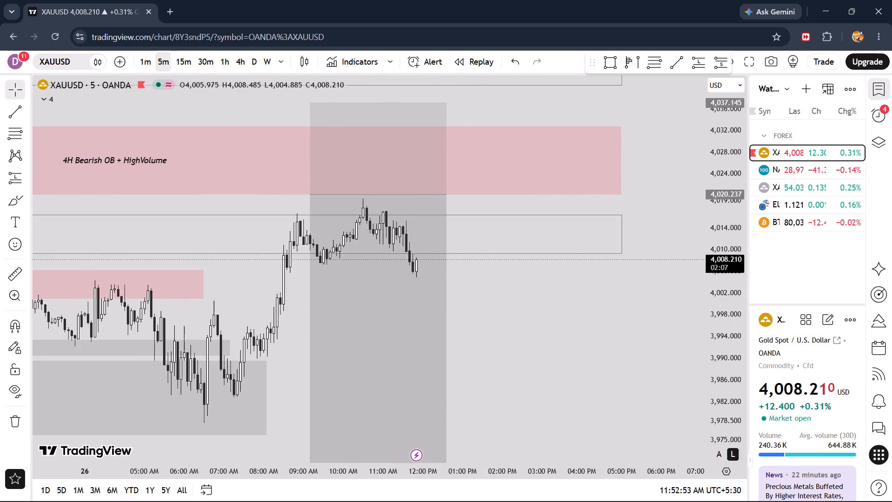
Draw a horizontal trend line at about 4,016.78 from 08:50 AM to 10:30 AM and apply the "internal bos" template.
left_click_drag(735, 369, 703, 194)
left_click(674, 72)
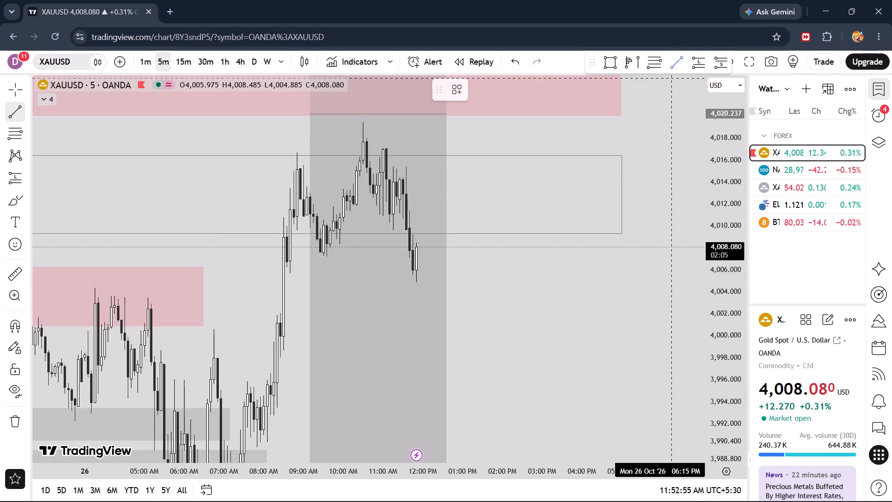
left_click(297, 151, "shift")
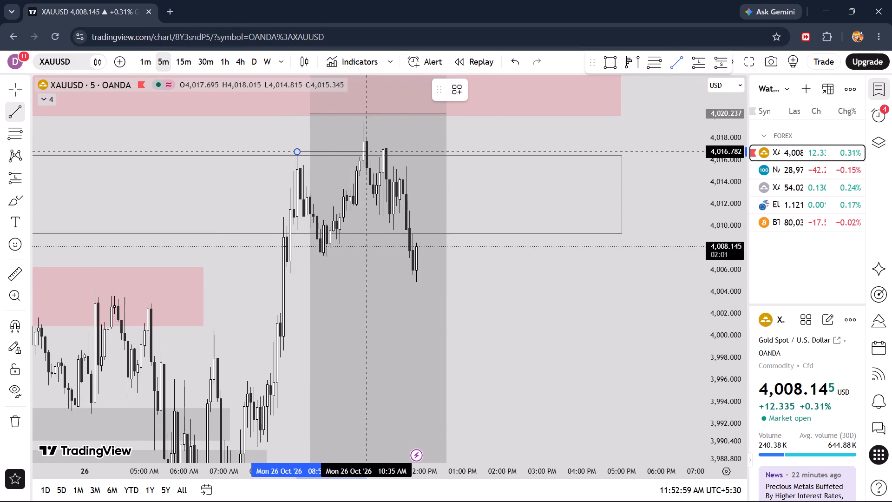
left_click(364, 156, "shift")
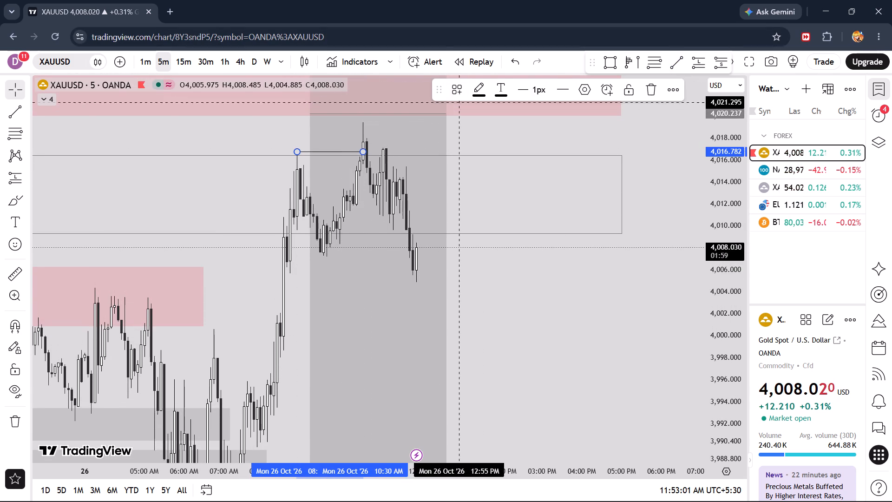
left_click(459, 99)
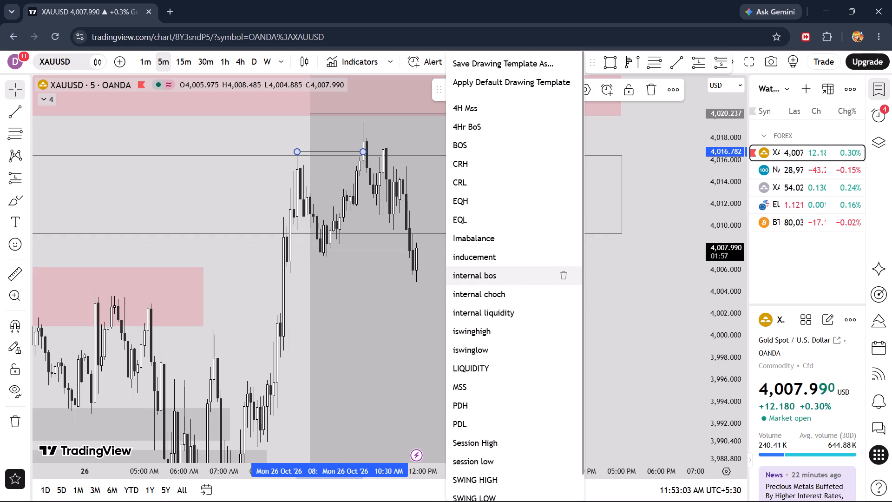
left_click(493, 275)
left_click(575, 322)
left_click_drag(575, 322, 535, 313)
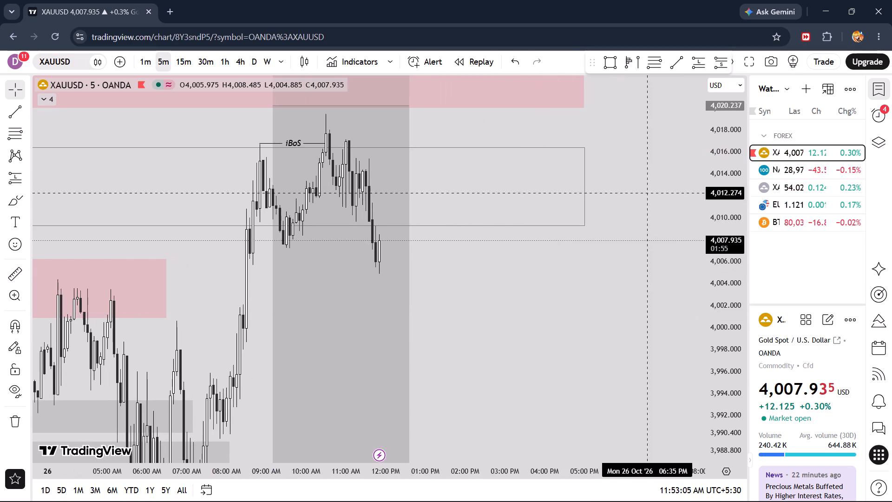
Draw a horizontal trend line at about 4,007.24 from 09:30 AM to 11:45 AM and apply the "internal choch" template.
left_click(671, 65)
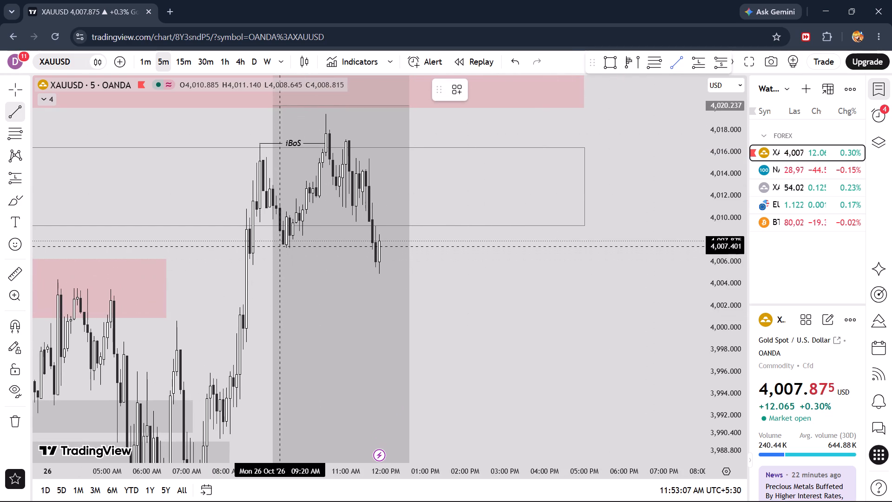
left_click(287, 248, "shift")
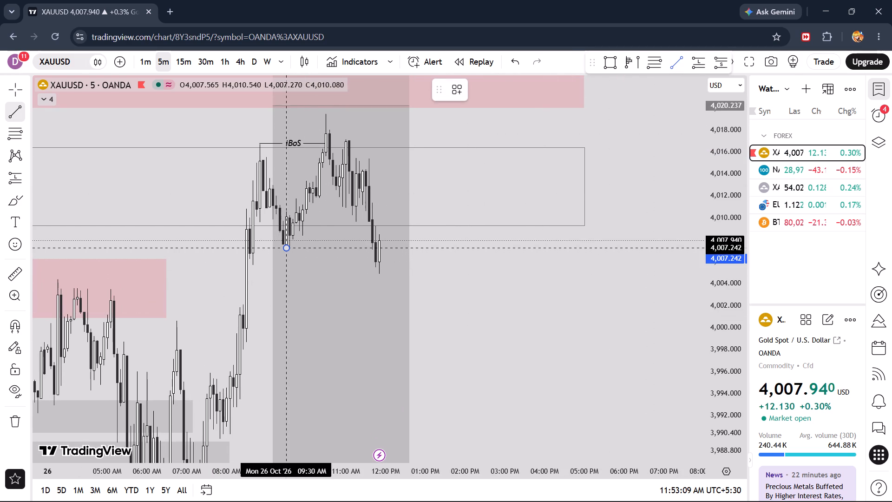
left_click(375, 253, "shift")
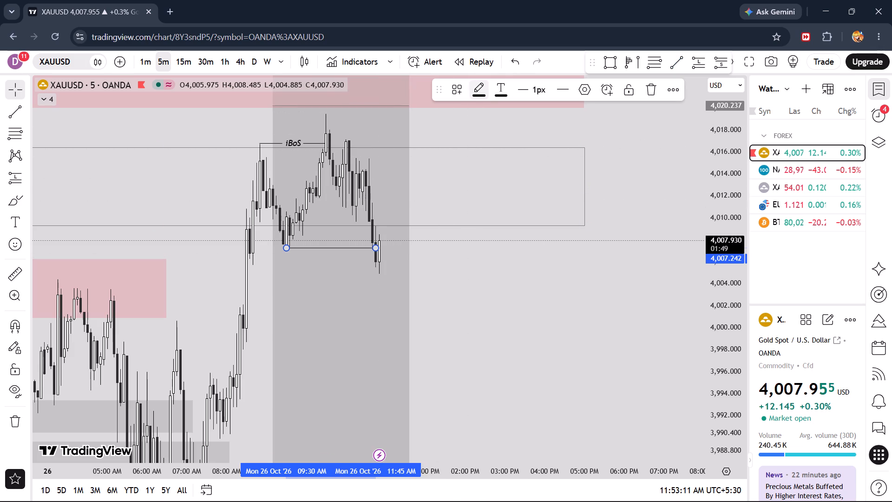
left_click(455, 91)
left_click(490, 294)
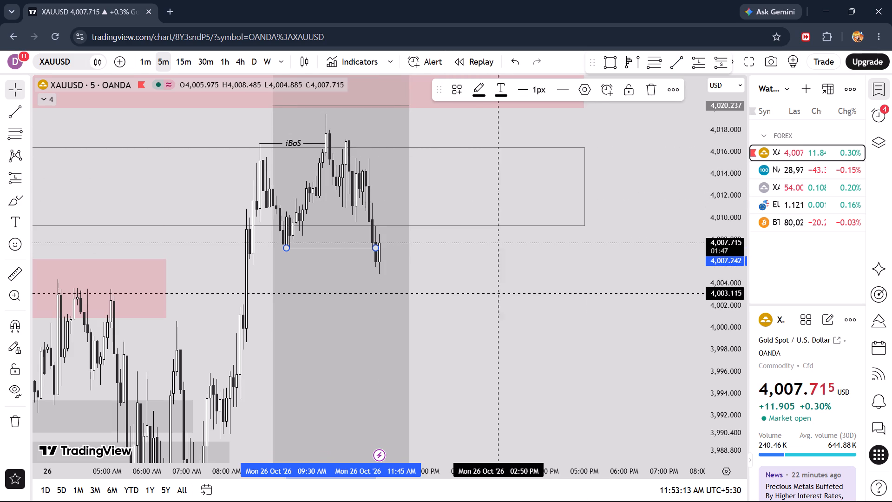
left_click_drag(511, 292, 482, 331)
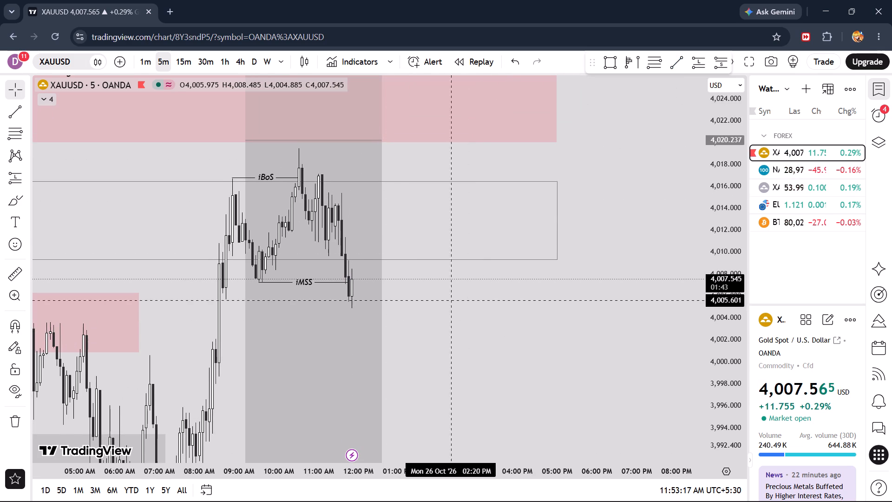
Review the iBoS and iMSS markings on the 15-minute timeframe, dismiss the advertisement, and return to the 5-minute chart.
left_click(177, 55)
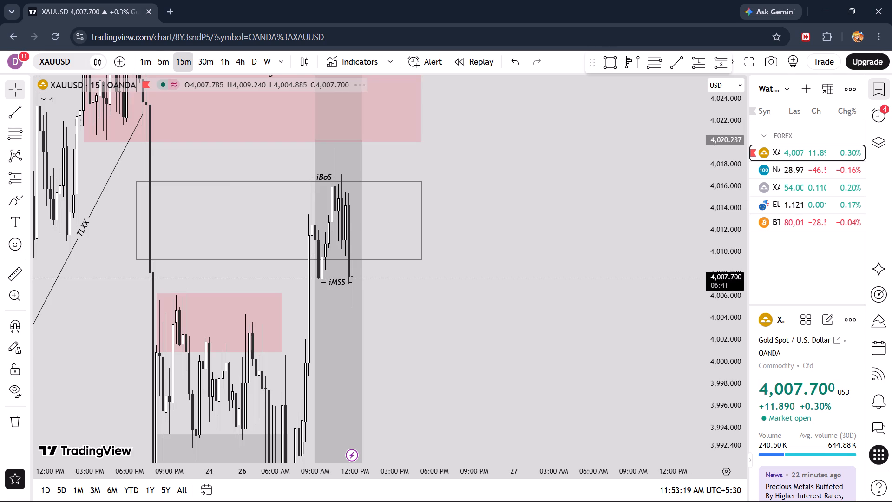
scroll(311, 242, "up", 7)
left_click_drag(399, 207, 407, 207)
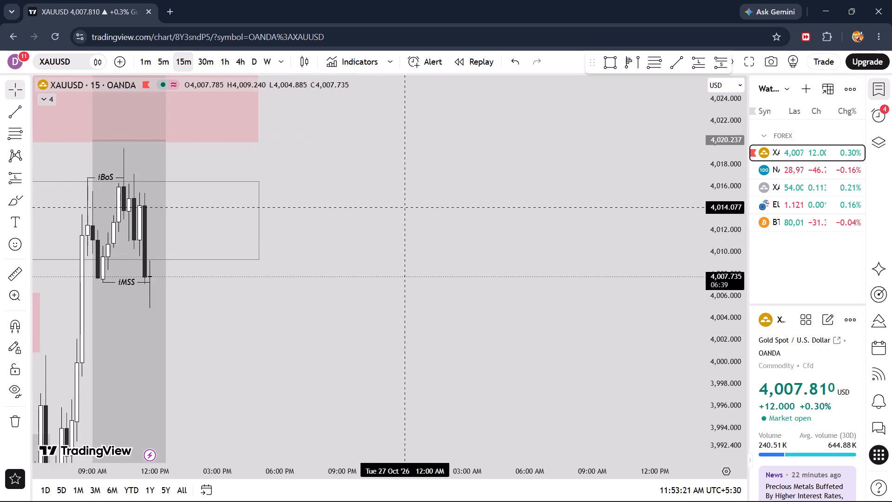
left_click_drag(407, 207, 499, 208)
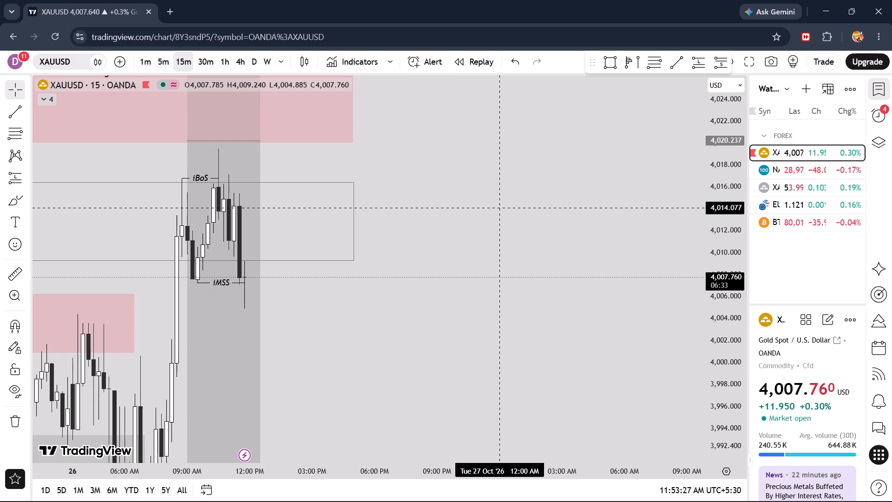
left_click_drag(477, 210, 515, 207)
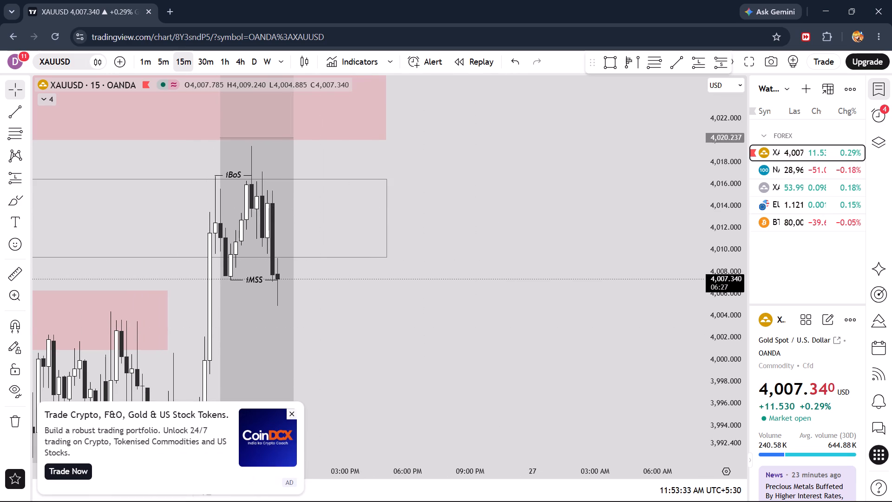
left_click(293, 417)
left_click(166, 60)
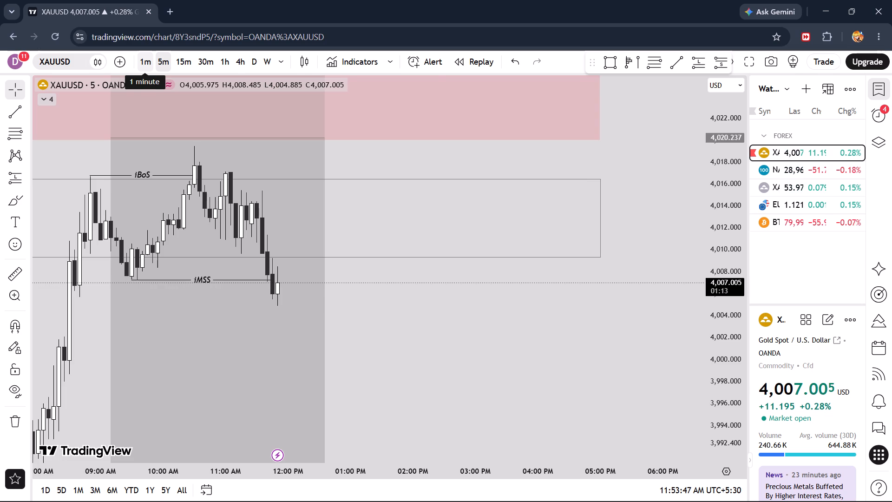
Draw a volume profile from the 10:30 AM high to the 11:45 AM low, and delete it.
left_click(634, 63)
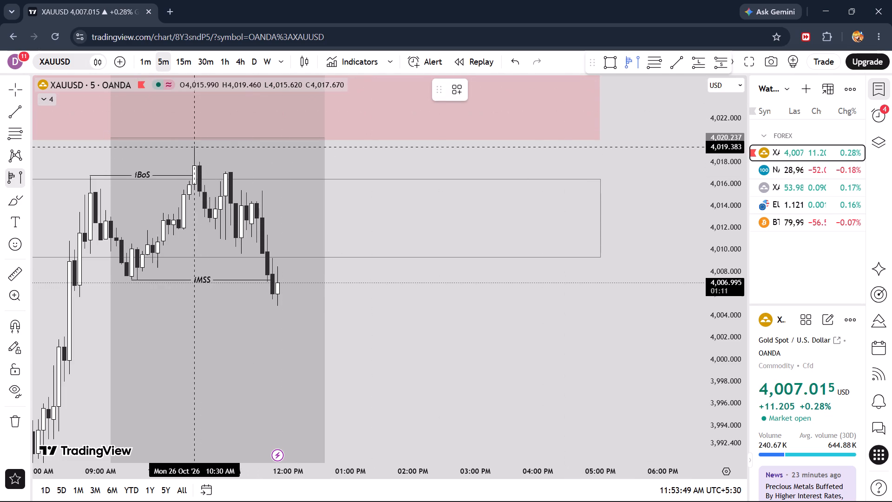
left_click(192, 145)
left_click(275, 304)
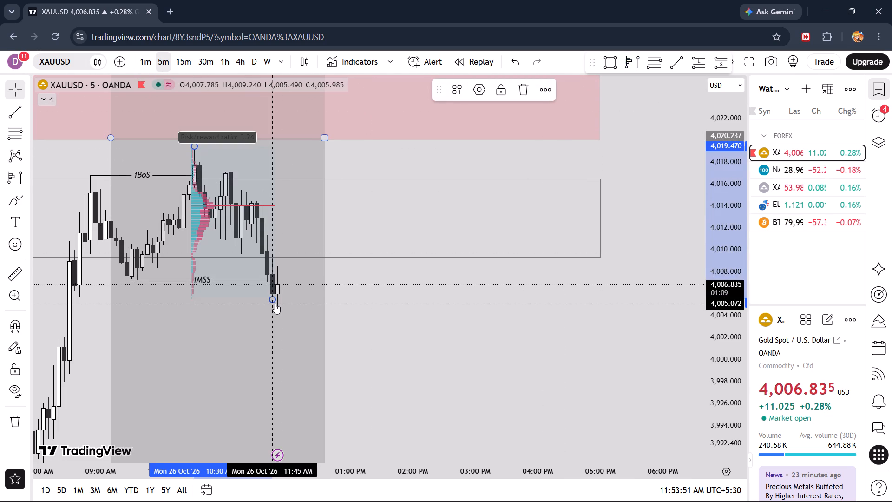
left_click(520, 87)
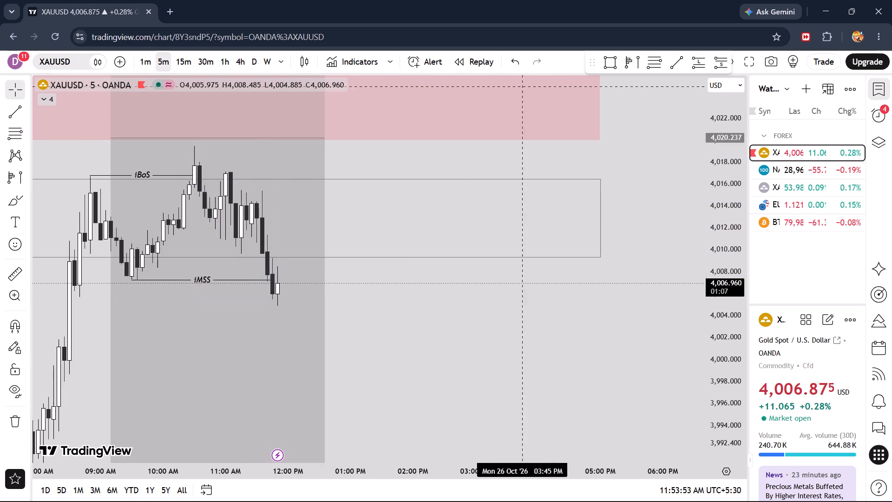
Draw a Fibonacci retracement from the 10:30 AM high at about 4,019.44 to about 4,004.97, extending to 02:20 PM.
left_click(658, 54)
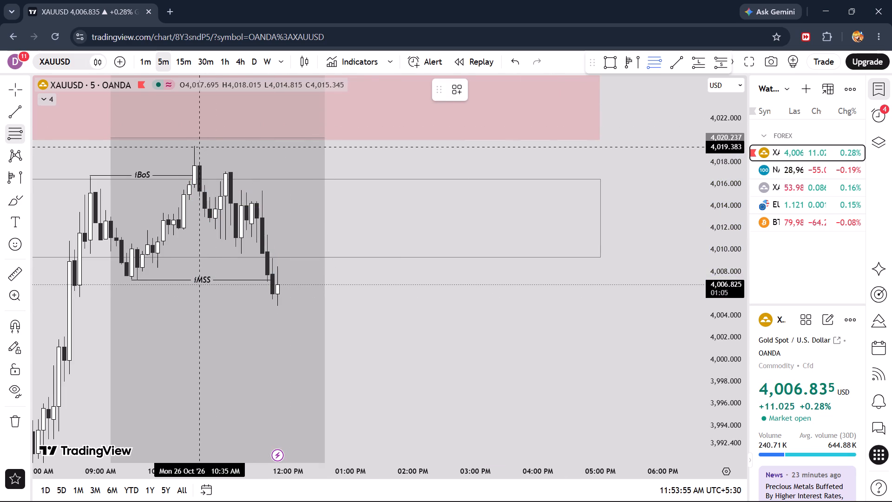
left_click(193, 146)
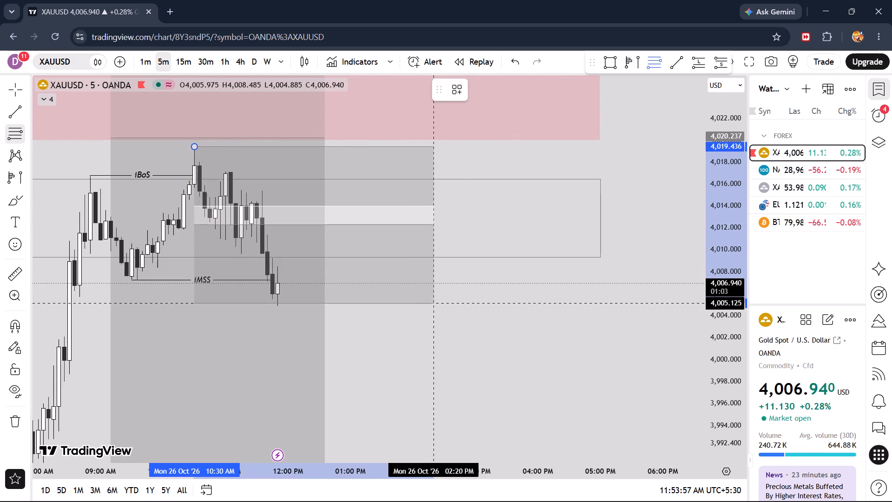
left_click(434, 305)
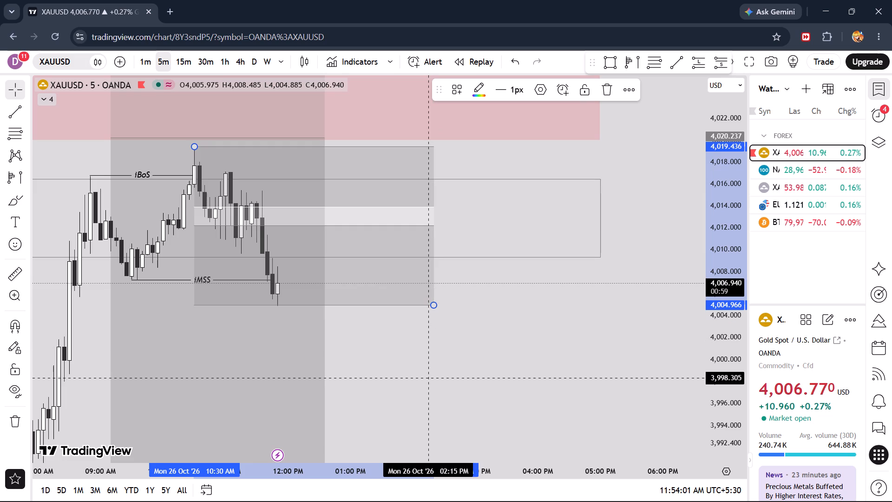
Draw a rectangle from 11:30 AM to 03:45 PM between about 4,014.50 and 4,010.79, and apply the pink-fill template.
left_click(603, 59)
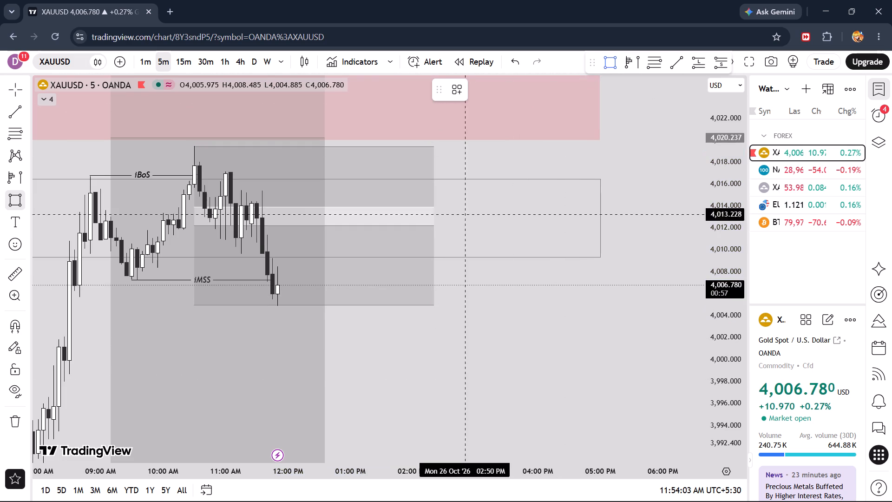
left_click(257, 200)
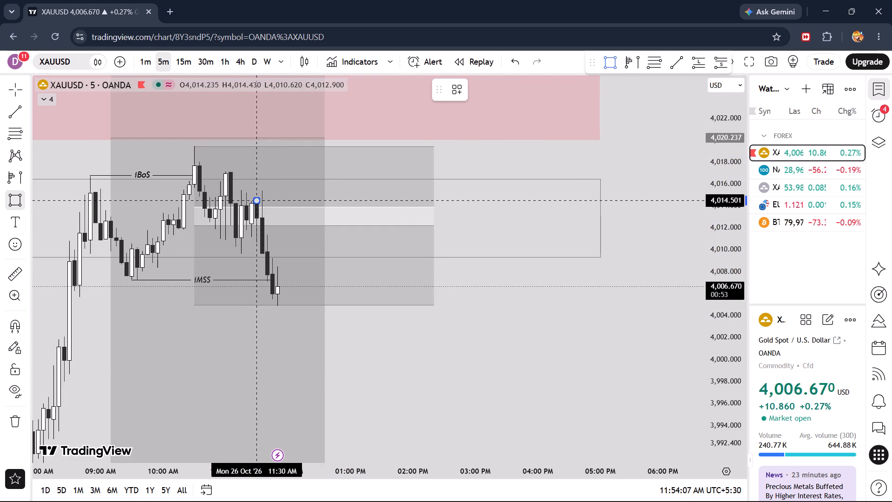
left_click(522, 241)
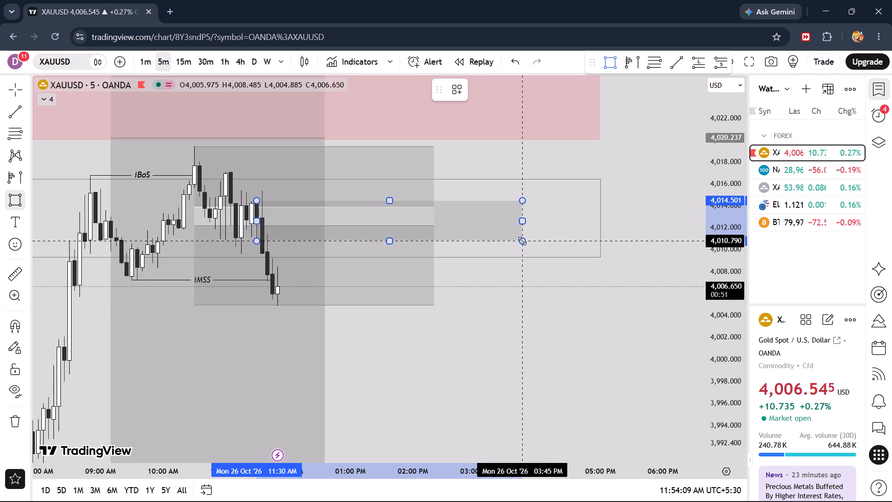
left_click(453, 89)
left_click(466, 152)
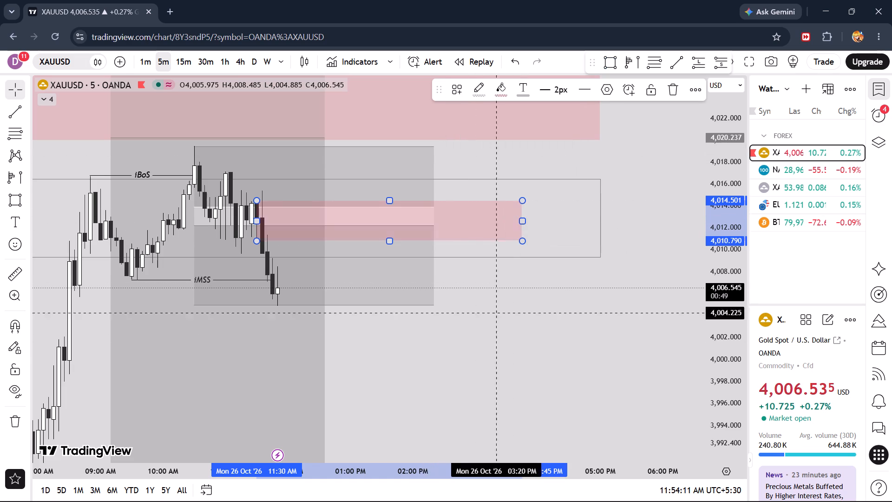
left_click(501, 351)
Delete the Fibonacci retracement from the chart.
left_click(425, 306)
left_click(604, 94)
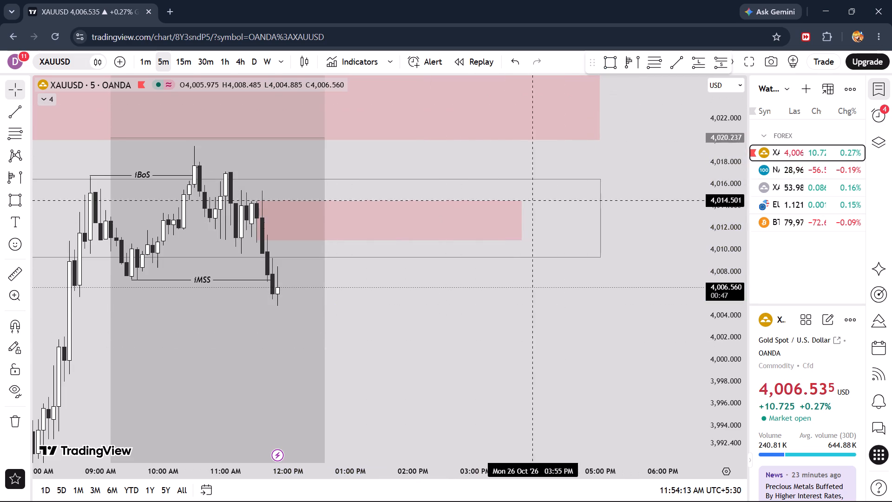
Shorten the new pink rectangle so that its later edge ends at 02:25 PM.
left_click_drag(521, 222, 439, 222)
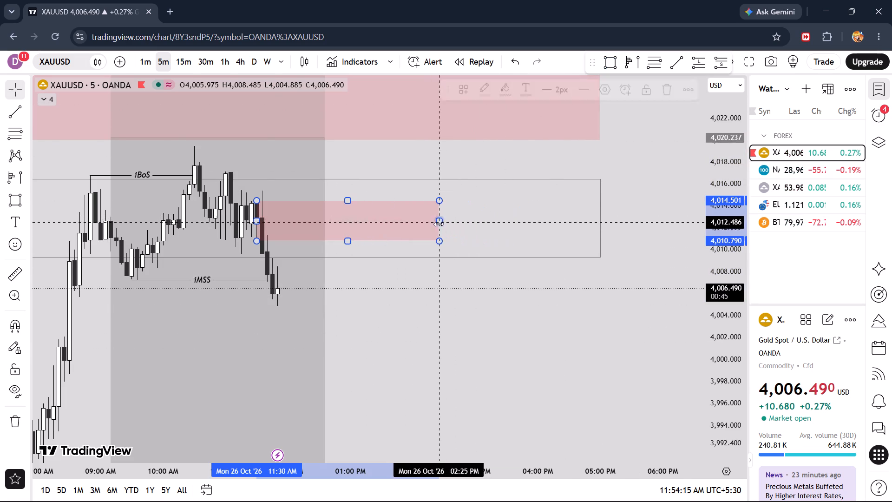
Delete the tall grey risk/reward position box behind the recent candles.
left_click(253, 338)
left_click(634, 88)
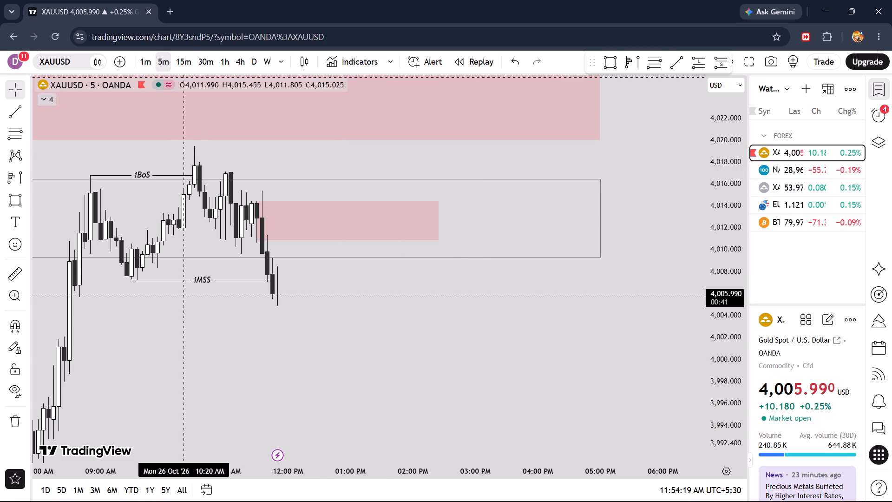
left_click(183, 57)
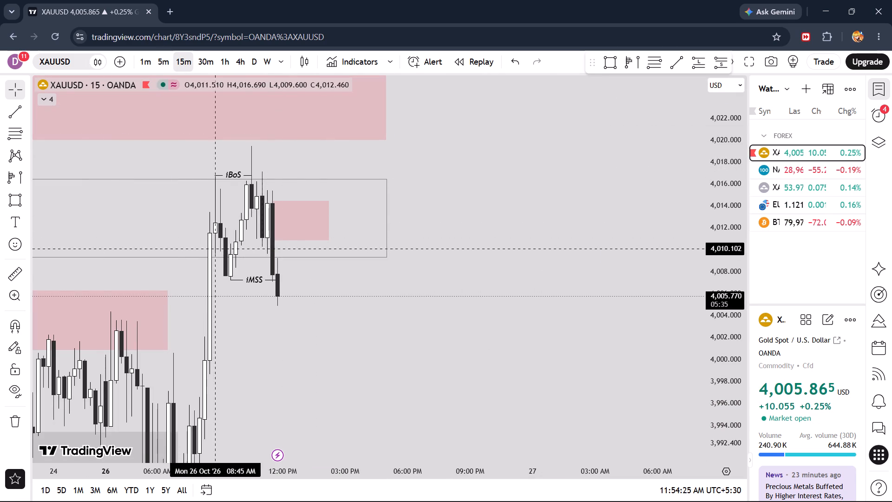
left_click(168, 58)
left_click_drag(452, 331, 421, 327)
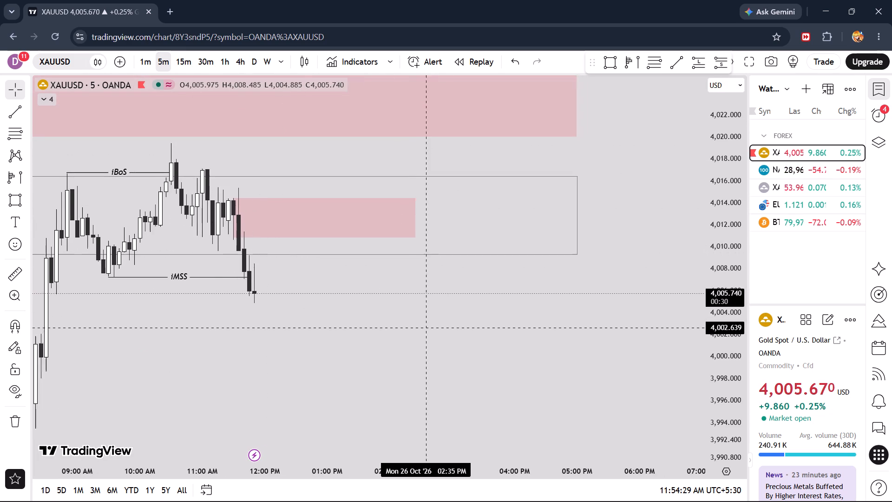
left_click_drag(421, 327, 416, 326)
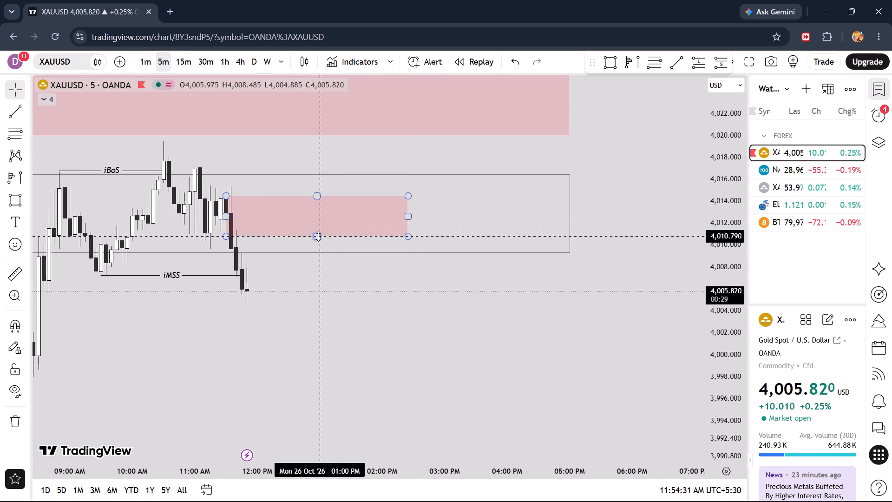
Move the lower edge of the small pink rectangle down slightly to about 4,010.58.
left_click(318, 236)
left_click(338, 298)
Place a short position at 12:15 PM with entry at about 4,010.58 and raise its stop to about 4,017.58.
left_click_drag(329, 291, 334, 293)
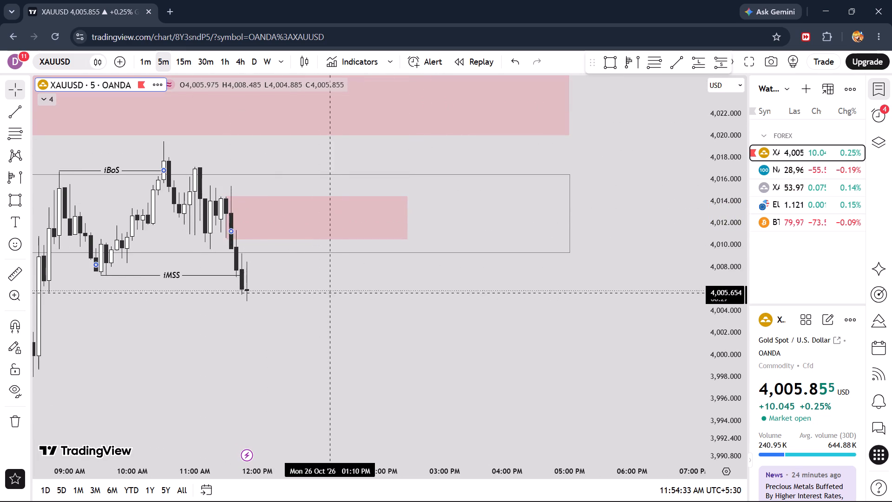
left_click_drag(334, 293, 380, 296)
left_click(727, 65)
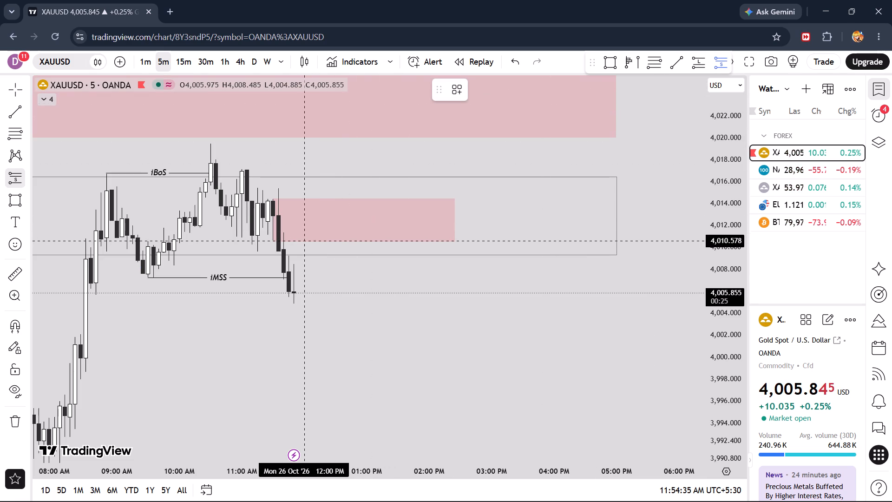
left_click(317, 241)
left_click_drag(503, 305, 504, 359)
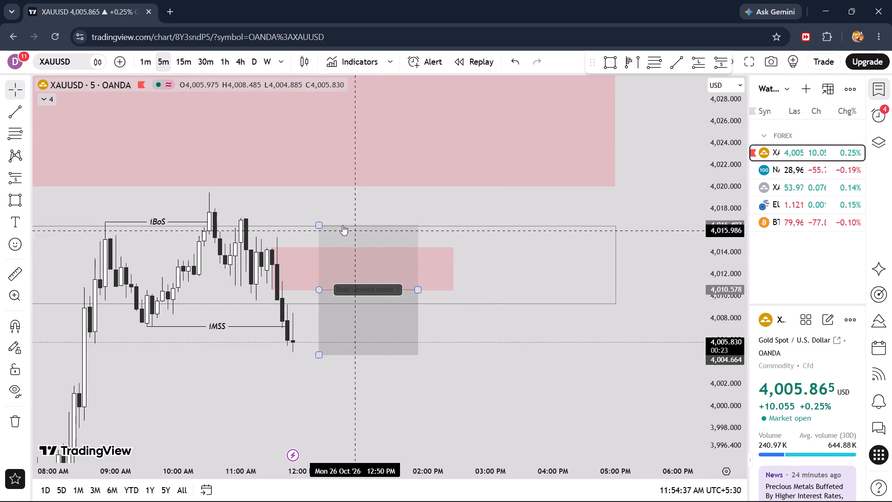
left_click_drag(319, 223, 319, 213)
On the 15-minute chart, draw a rectangle from 08:00 AM to 06:30 PM between about 3,998.57 and 3,996.46, and apply the Fvg template.
left_click_drag(515, 396, 462, 268)
left_click_drag(356, 305, 366, 304)
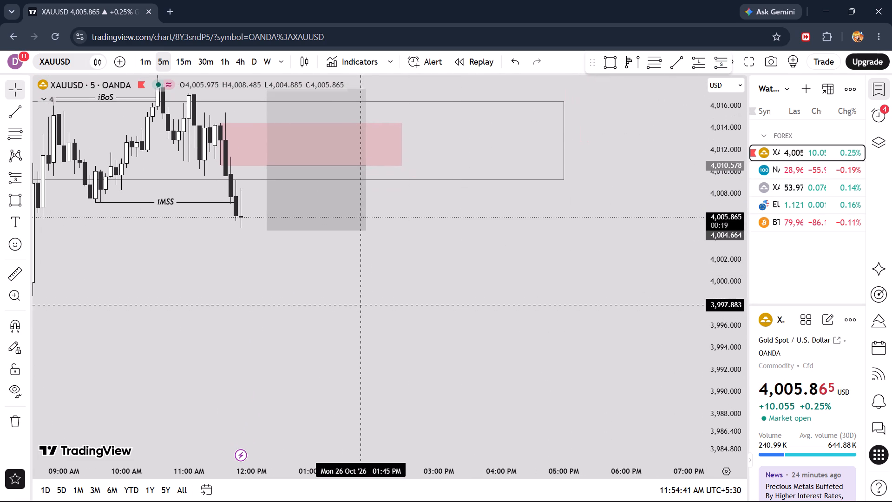
left_click_drag(366, 304, 429, 305)
scroll(302, 297, "down", 3)
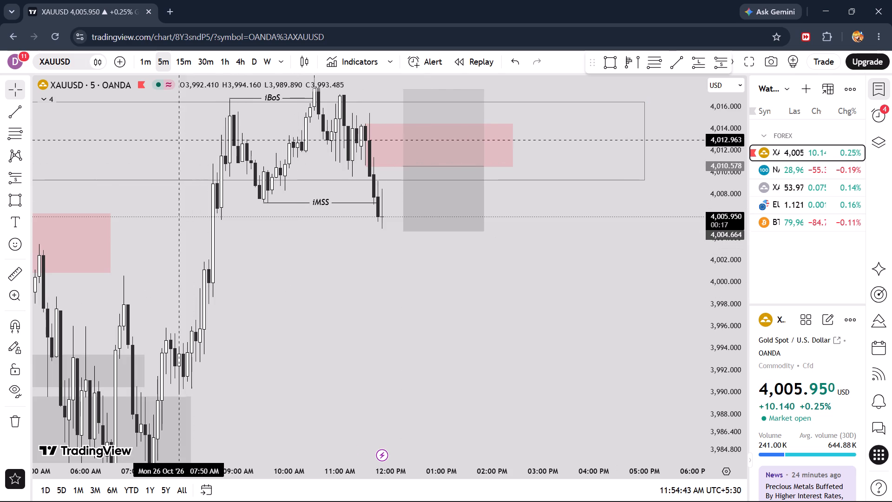
left_click(185, 64)
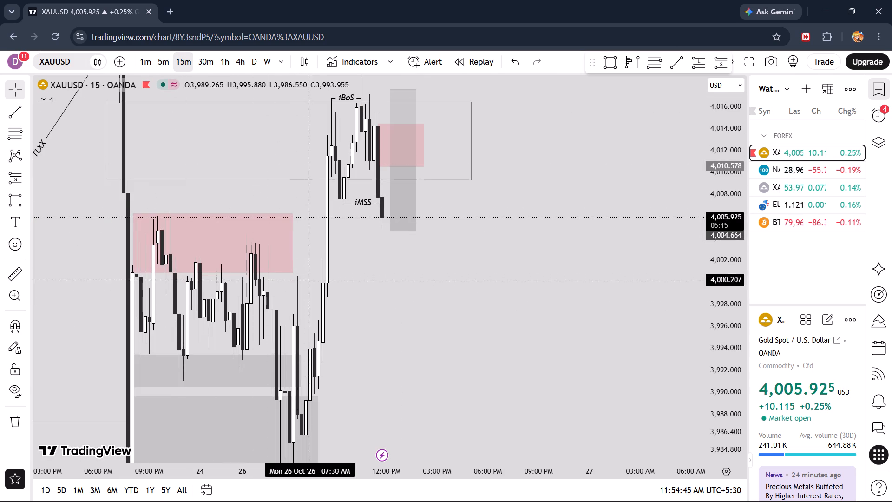
scroll(320, 288, "up", 3)
left_click(13, 208)
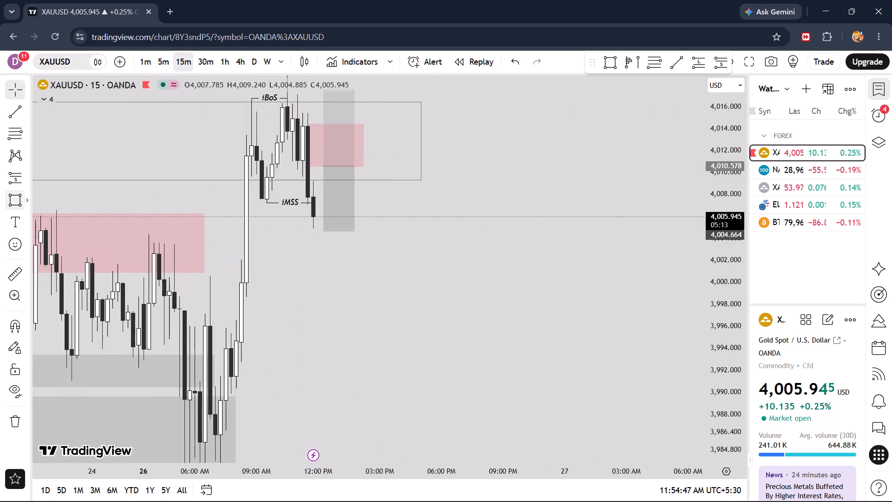
left_click(234, 298)
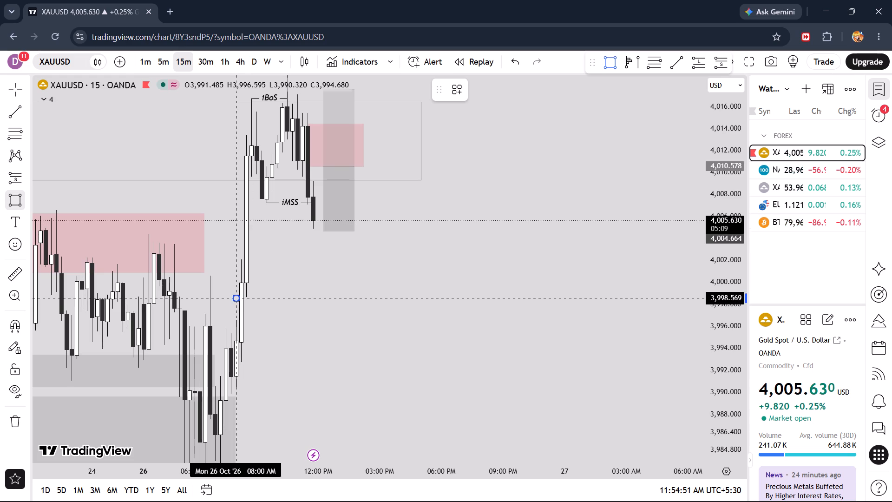
left_click(450, 321)
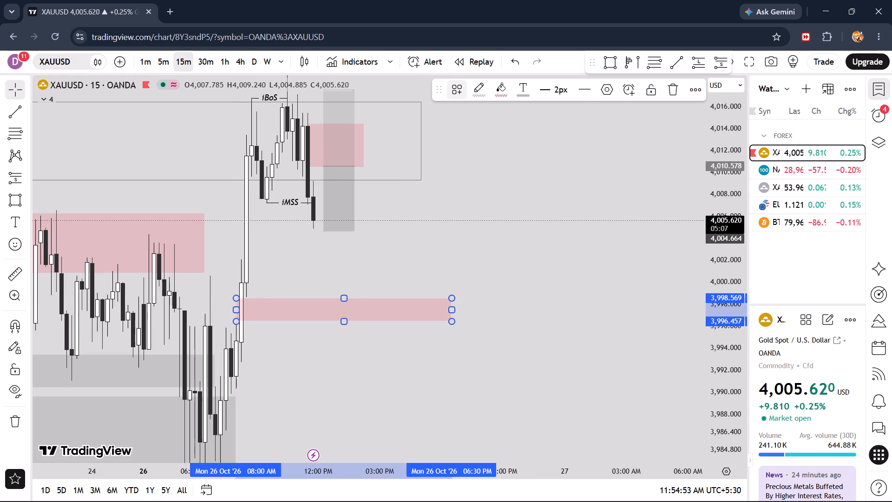
left_click(456, 93)
left_click(463, 208)
left_click(492, 271)
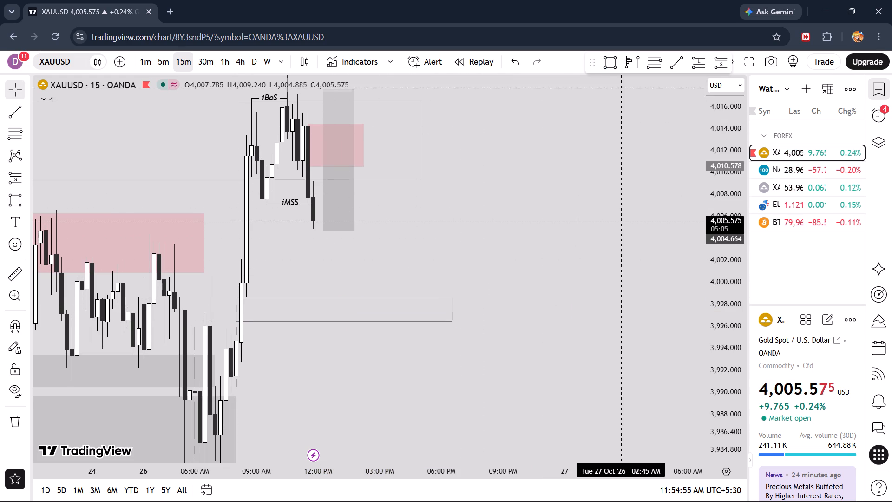
Draw a second rectangle directly below, 08:00 AM to 06:30 PM, between about 3,996.51 and 3,990.76, and apply the Bullish template.
left_click(617, 67)
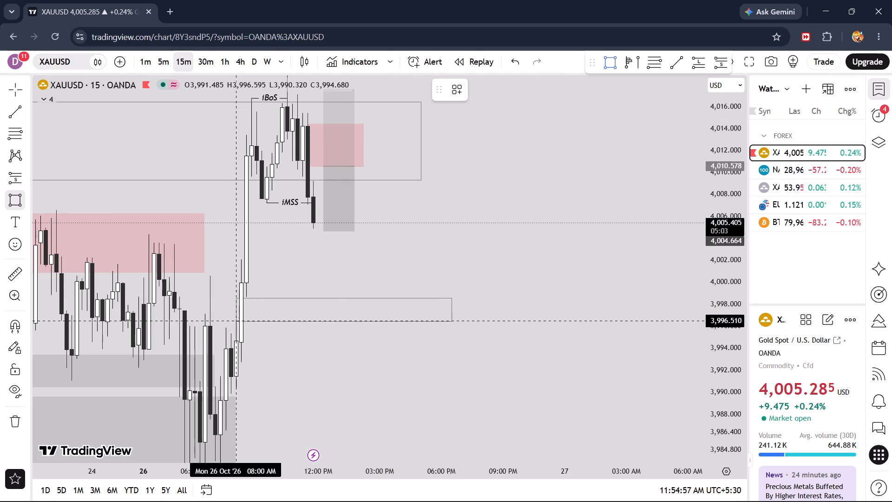
left_click(236, 320)
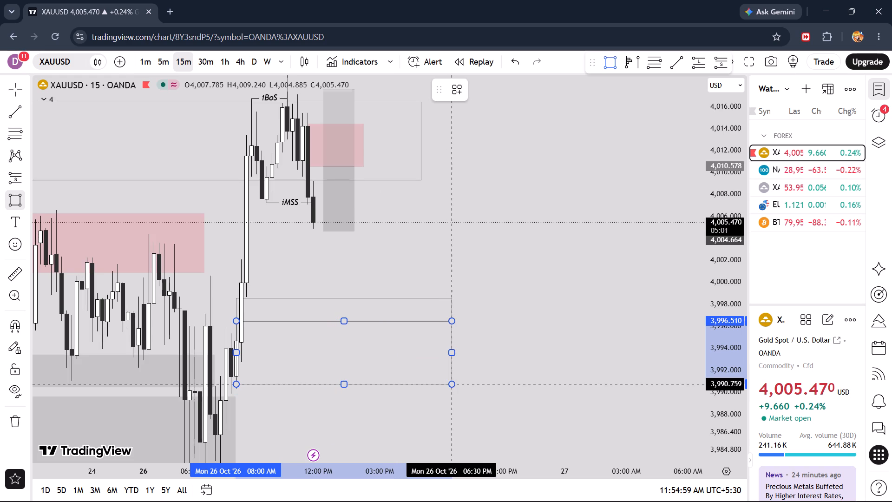
left_click(452, 383)
left_click(449, 87)
left_click(461, 159)
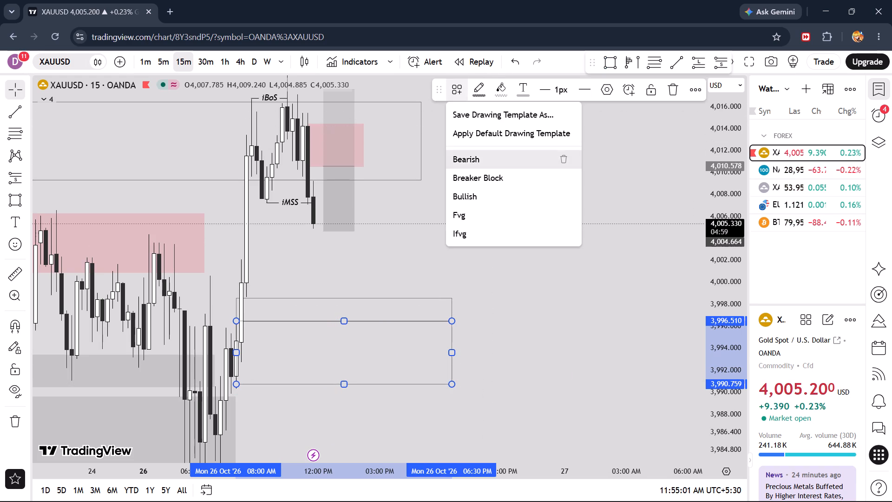
left_click(450, 88)
left_click(467, 197)
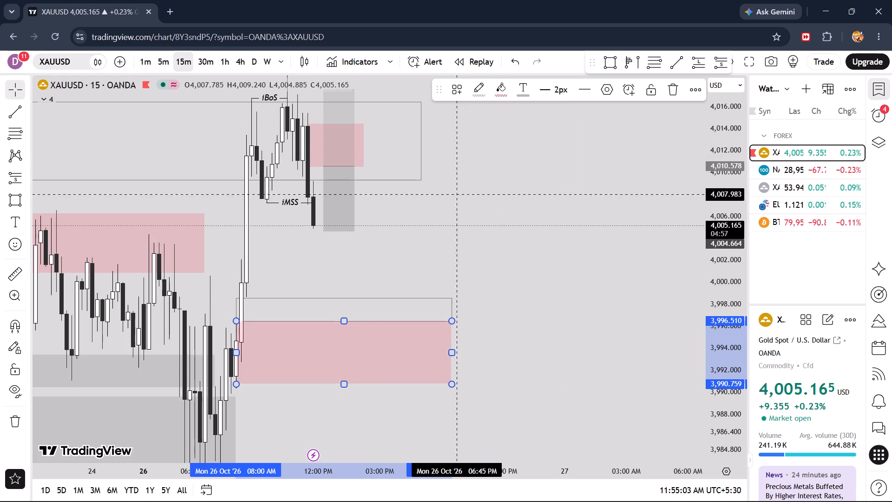
Return to the 5-minute chart and lower the short position's target to about 3,998.57, the upper edge of the Fvg rectangle.
left_click(155, 58)
scroll(240, 243, "down", 1)
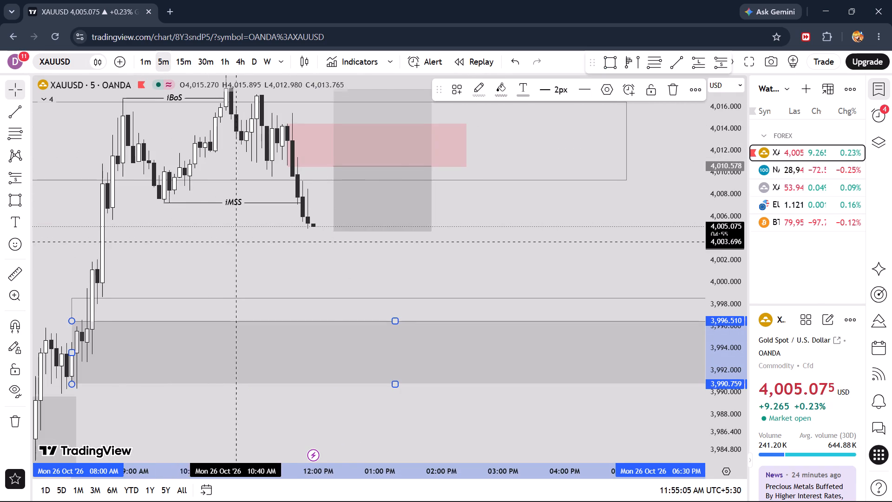
scroll(246, 247, "down", 2)
left_click_drag(277, 263, 230, 264)
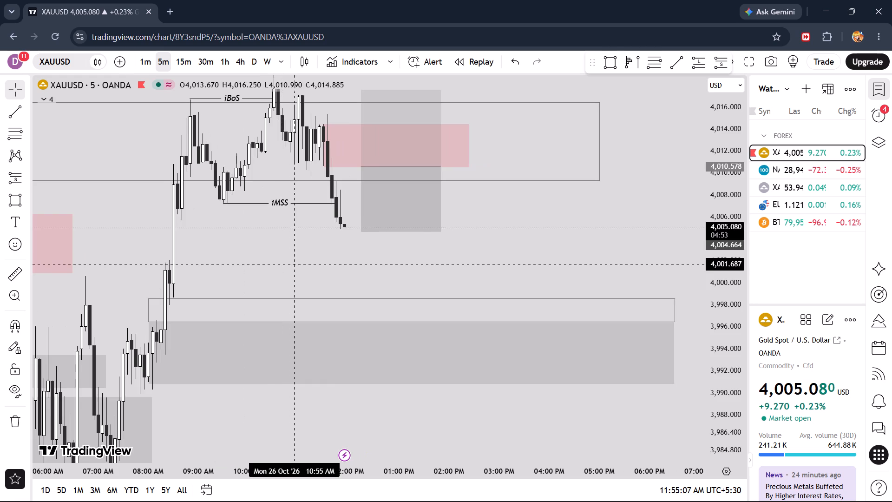
left_click_drag(293, 264, 203, 275)
left_click_drag(275, 239, 277, 287)
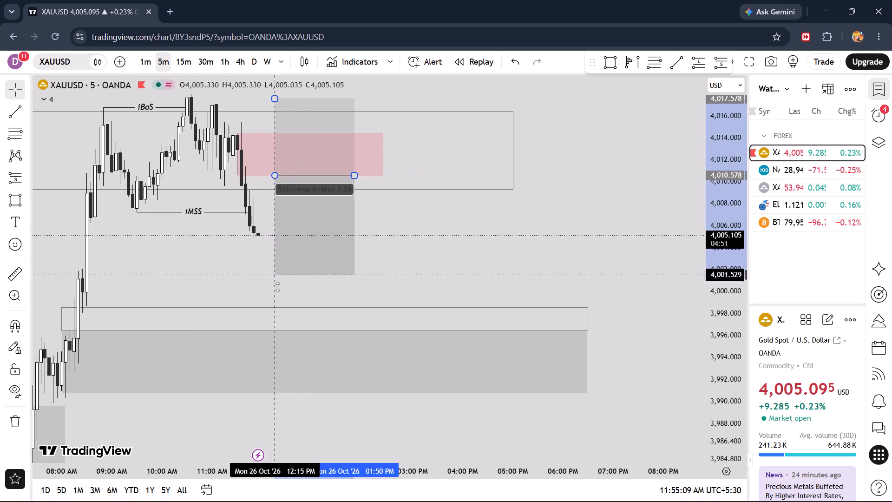
left_click_drag(277, 287, 282, 307)
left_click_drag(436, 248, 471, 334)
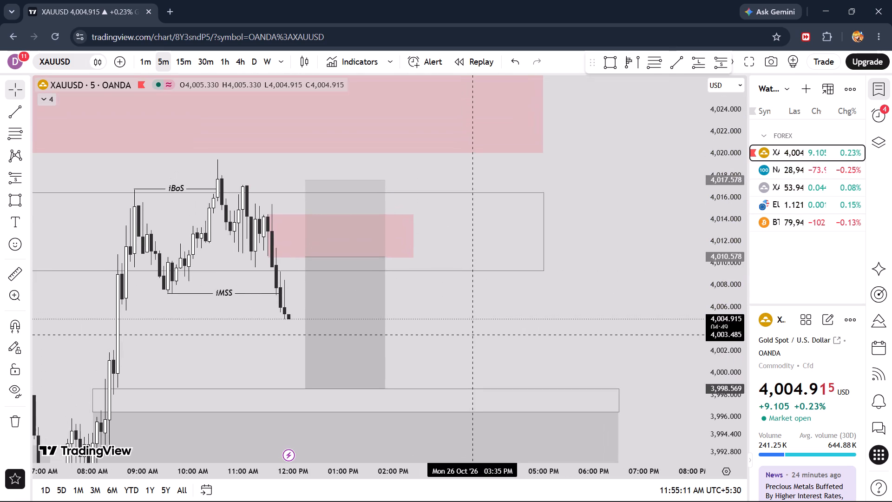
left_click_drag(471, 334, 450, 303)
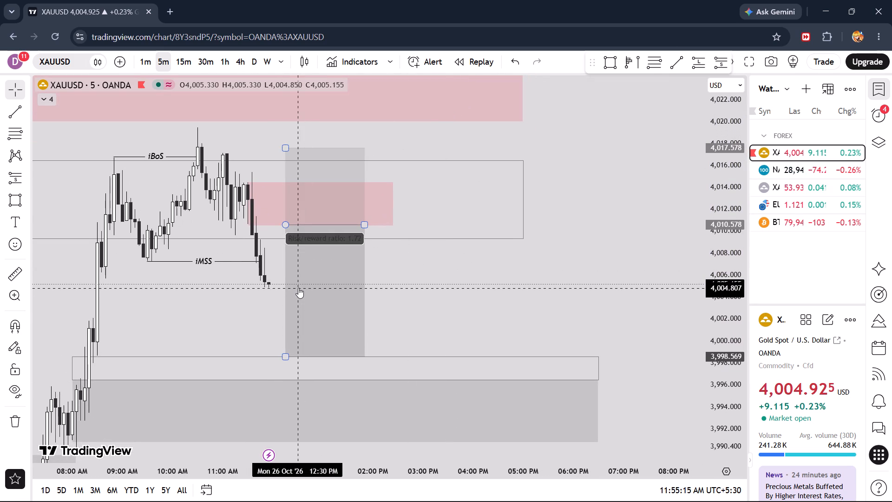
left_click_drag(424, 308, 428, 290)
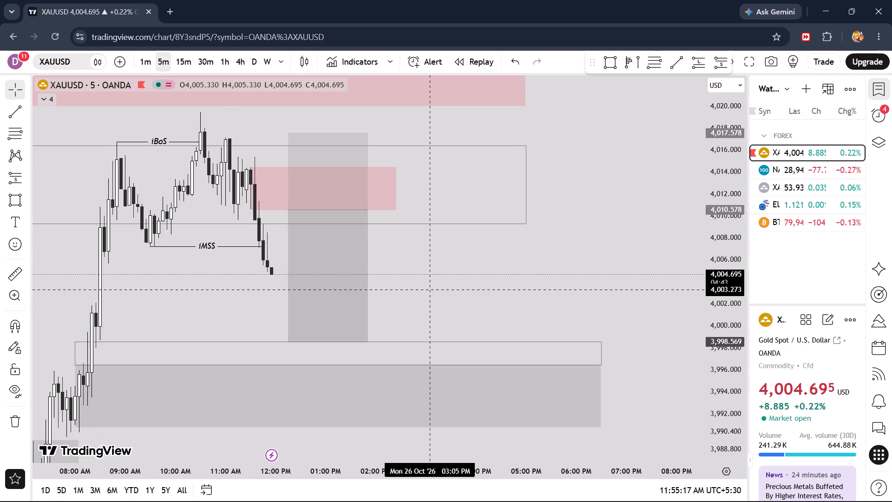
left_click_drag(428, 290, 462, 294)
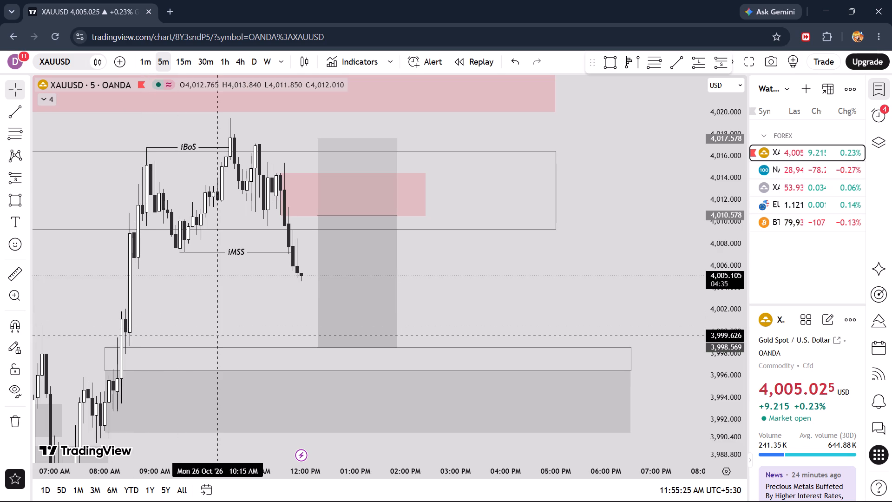
Measure the price distance from the short position's entry level down to its target, and clear the measurement.
left_click_drag(422, 297, 472, 343)
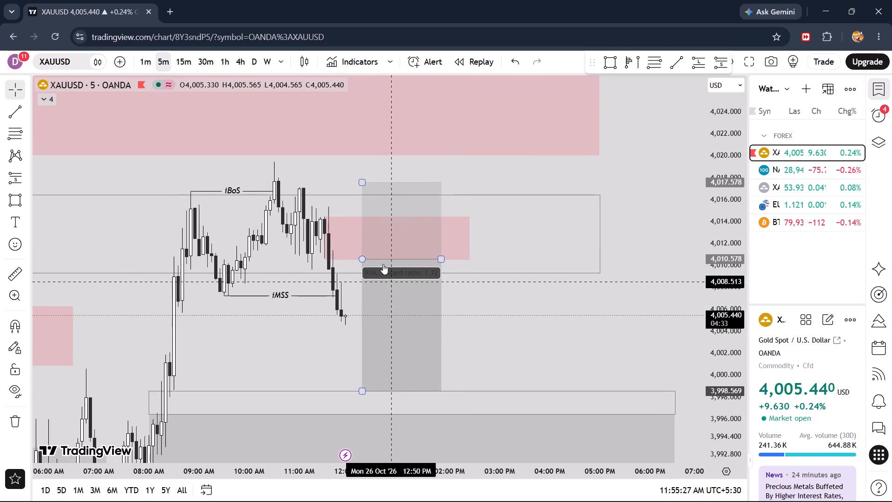
left_click(0, 272)
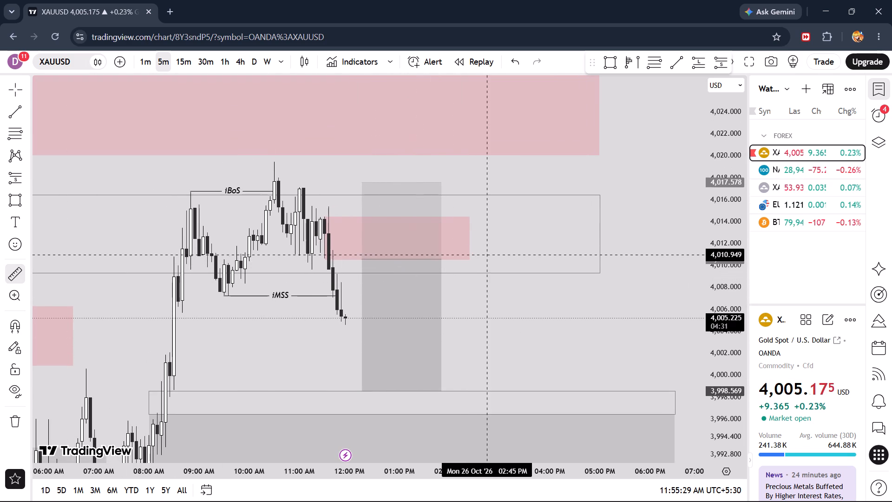
left_click(488, 259)
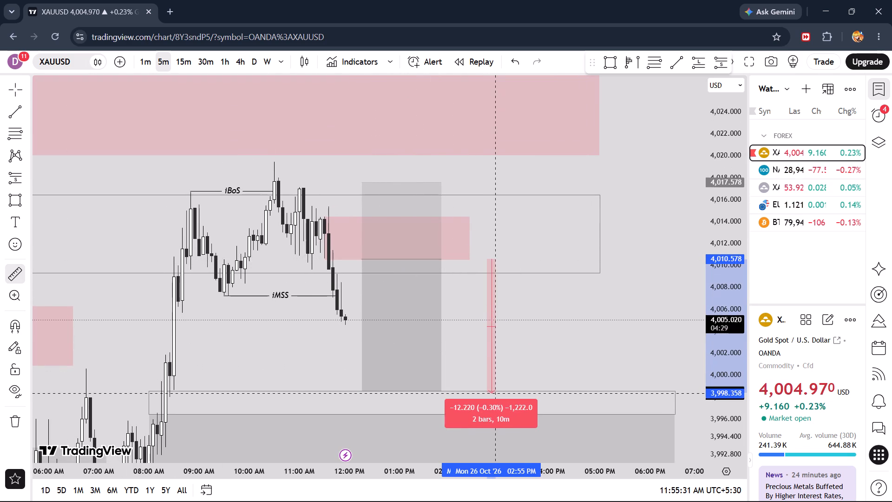
right_click(493, 339)
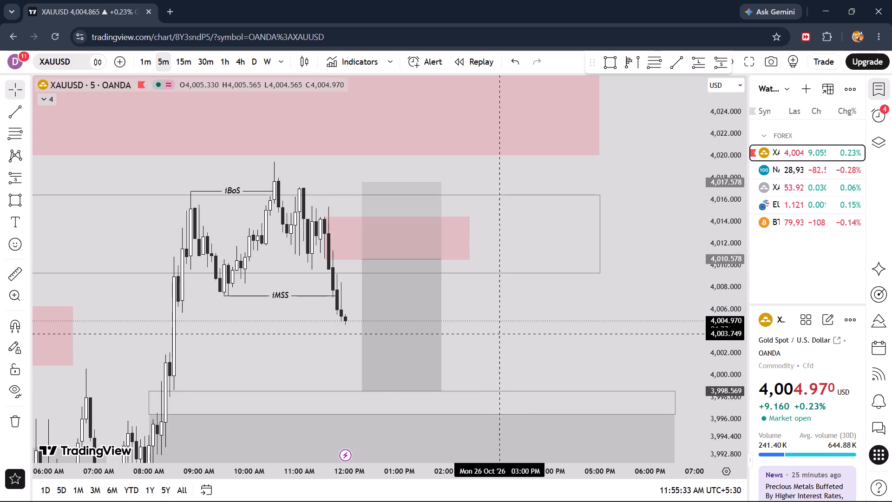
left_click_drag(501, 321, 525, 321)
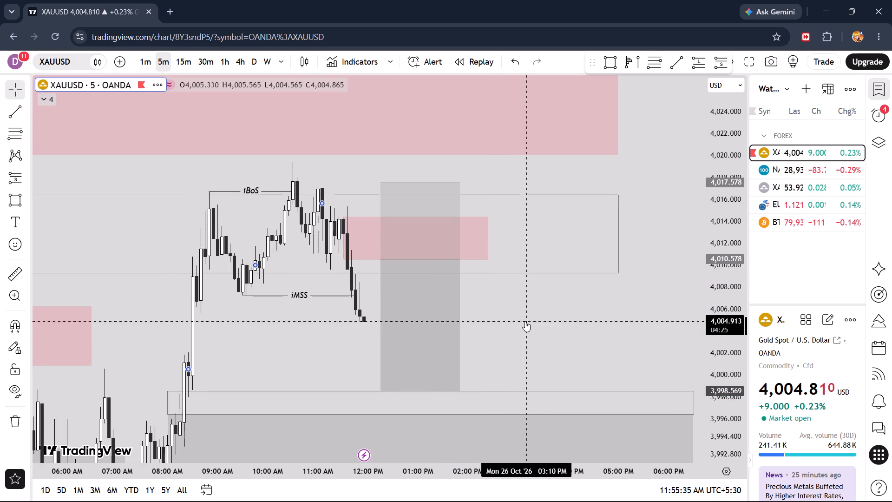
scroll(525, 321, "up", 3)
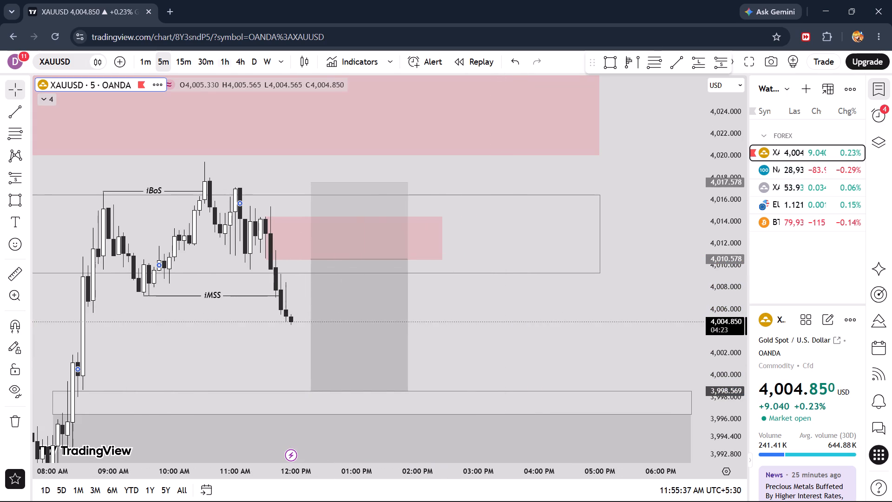
Open the Forex Factory news site in a new browser tab.
left_click(171, 11)
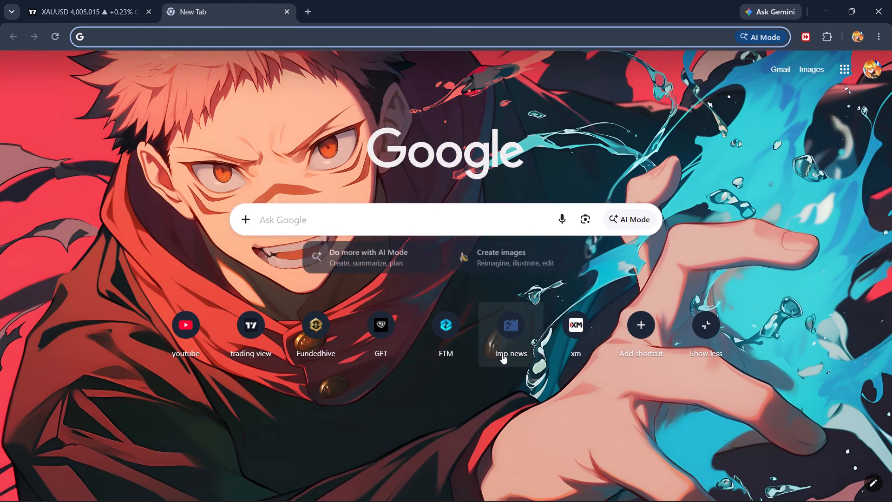
left_click(502, 354)
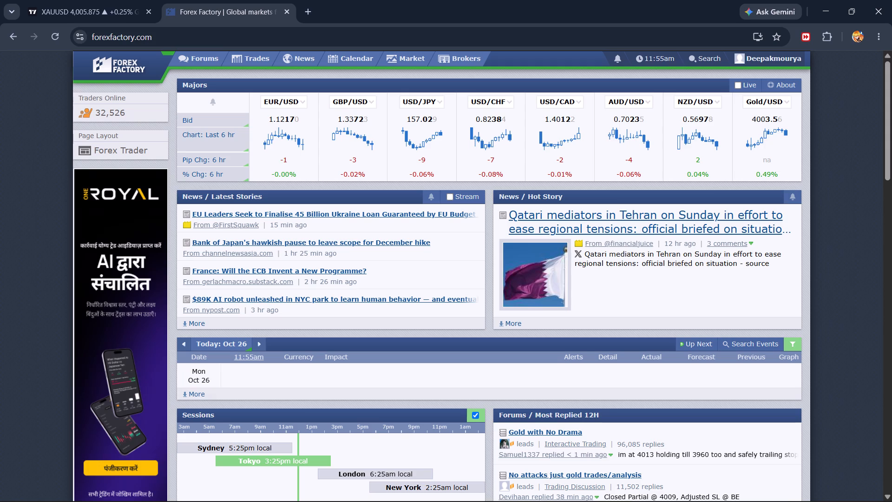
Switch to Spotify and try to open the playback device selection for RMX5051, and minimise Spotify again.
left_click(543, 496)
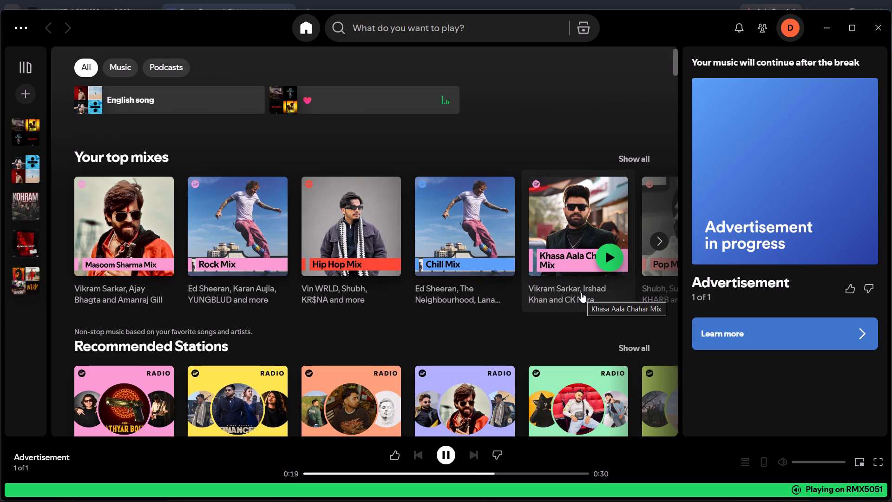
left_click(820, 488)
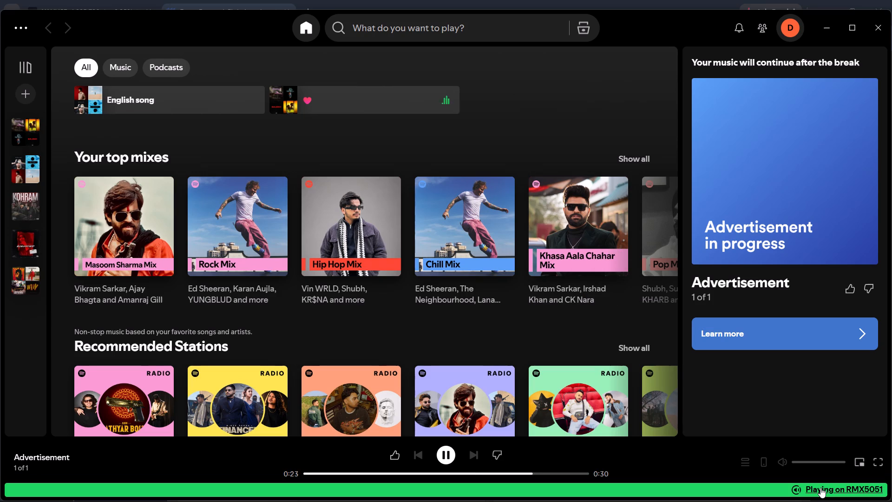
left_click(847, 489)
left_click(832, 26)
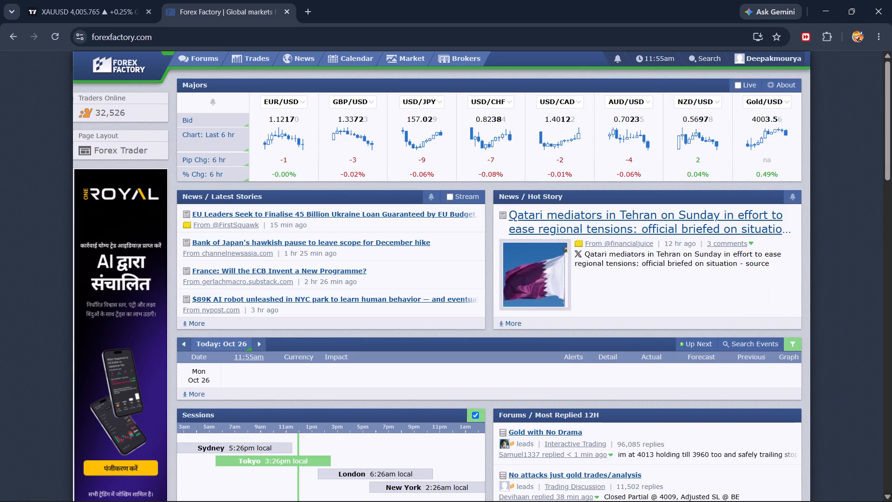
Look over today's calendar events and the trading sessions on the Forex Factory home page.
scroll(480, 273, "down", 6)
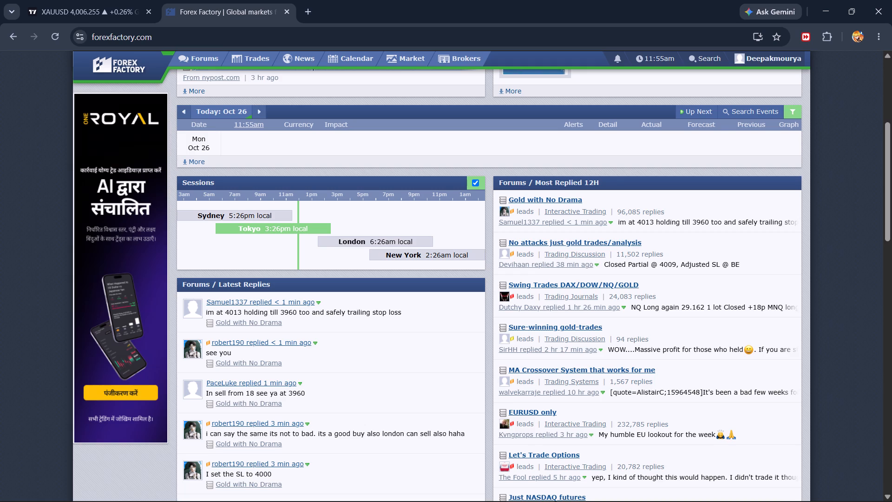
Go back to the XAUUSD chart and examine the marked zones and wider price structure on the 5-minute and 1-hour timeframes.
left_click(84, 16)
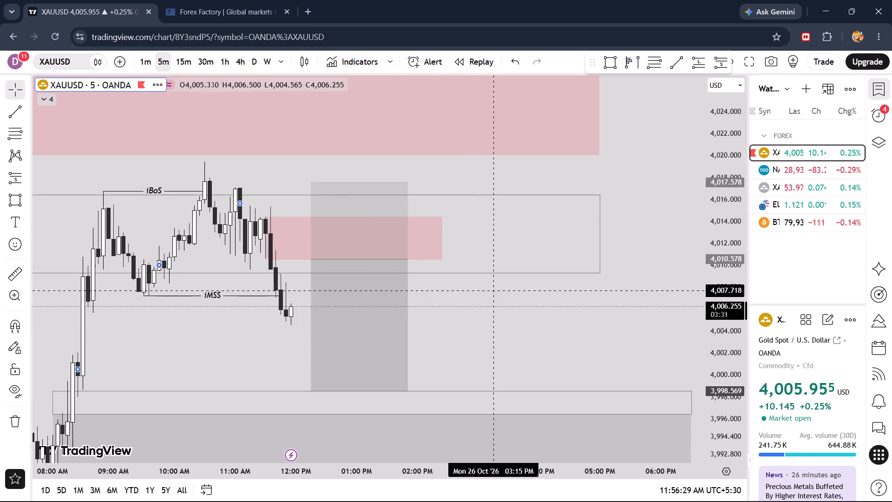
left_click_drag(527, 313, 453, 198)
left_click_drag(520, 416, 451, 107)
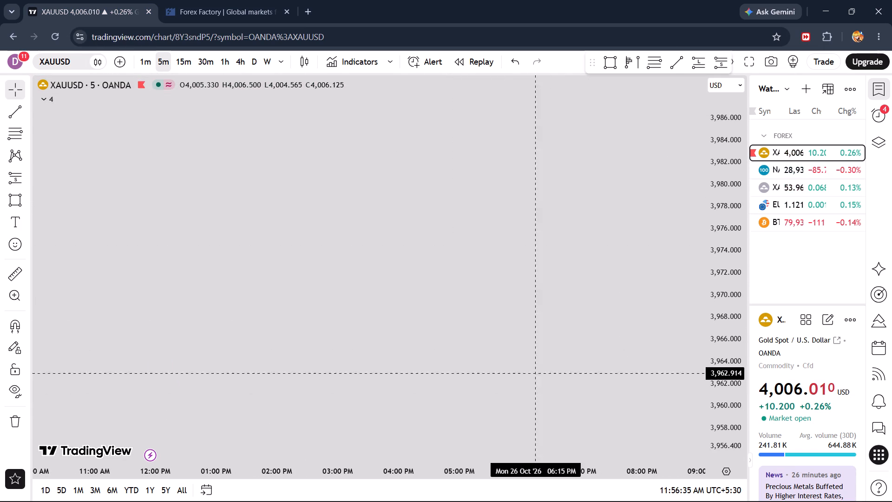
left_click_drag(731, 117, 688, 371)
scroll(394, 330, "down", 9)
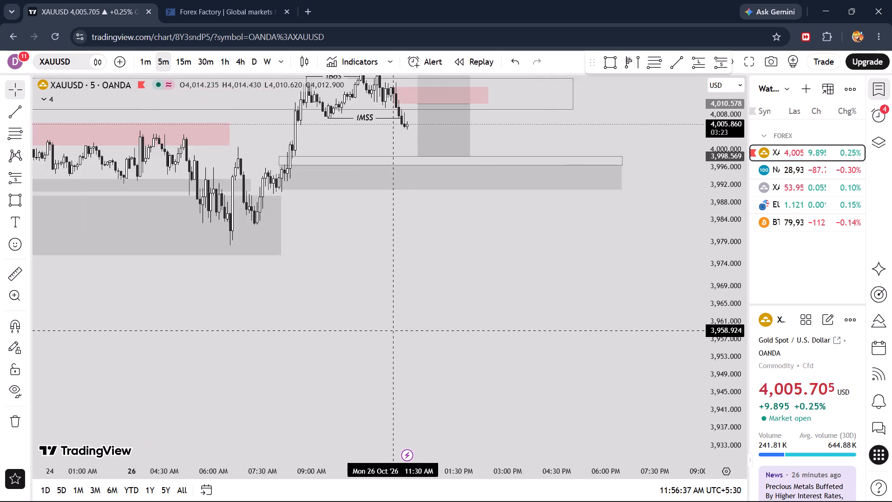
scroll(394, 330, "down", 17)
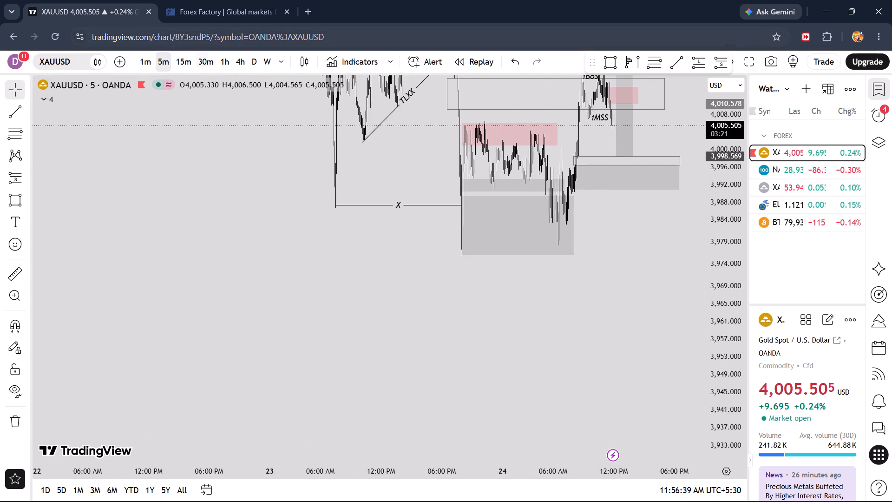
left_click(228, 62)
scroll(543, 315, "up", 8)
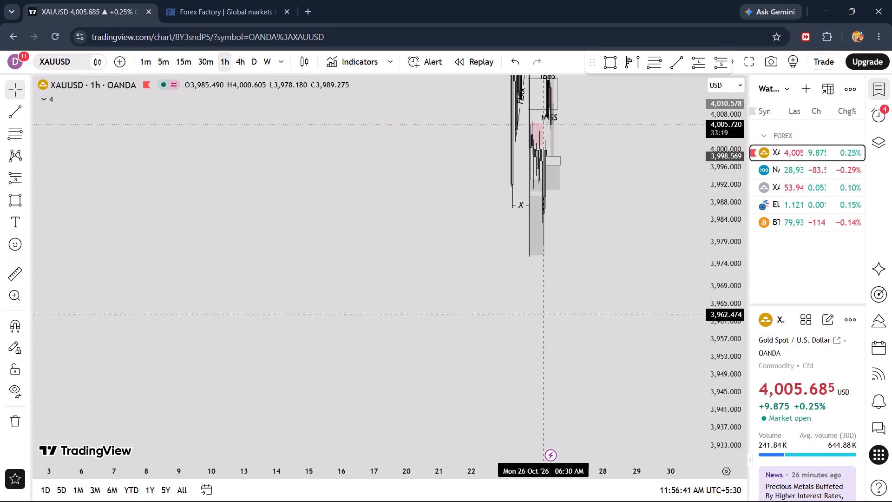
scroll(543, 315, "up", 17)
left_click_drag(447, 170, 543, 264)
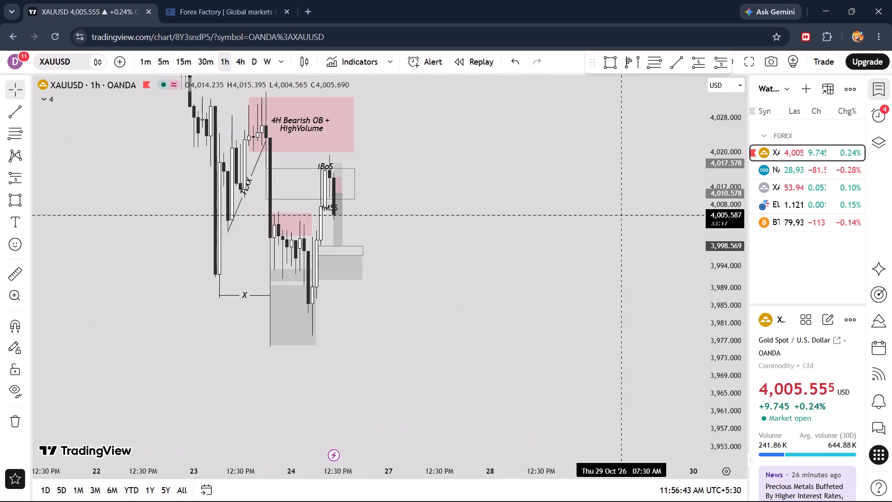
left_click_drag(735, 128, 723, 291)
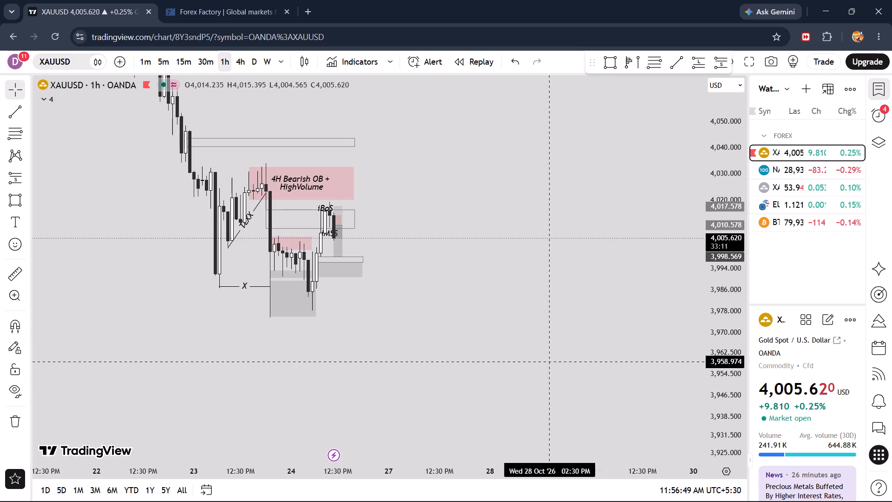
Return to the 5-minute chart and shift the short position slightly later in time, spanning about 12:25 PM to 02:00 PM.
left_click(164, 58)
scroll(362, 350, "down", 4)
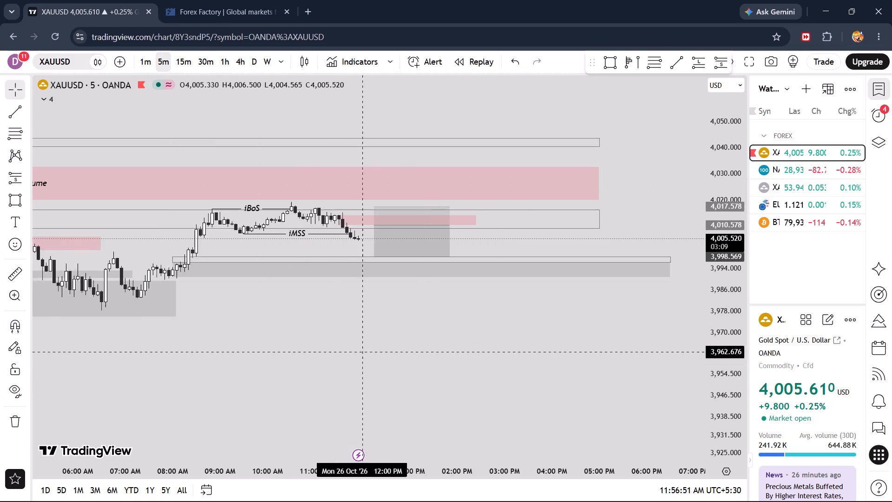
scroll(369, 355, "down", 4)
left_click_drag(539, 328, 492, 399)
left_click_drag(728, 416, 728, 121)
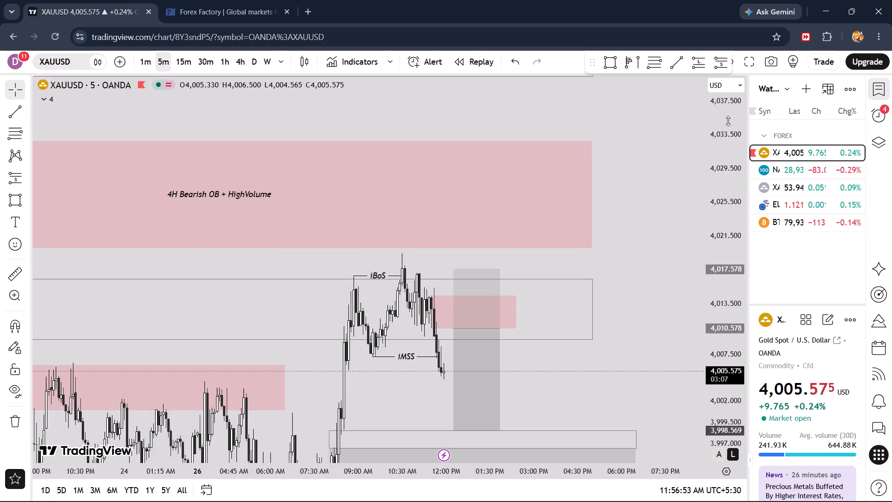
left_click_drag(728, 121, 728, 116)
left_click_drag(627, 344, 634, 253)
scroll(633, 277, "up", 8)
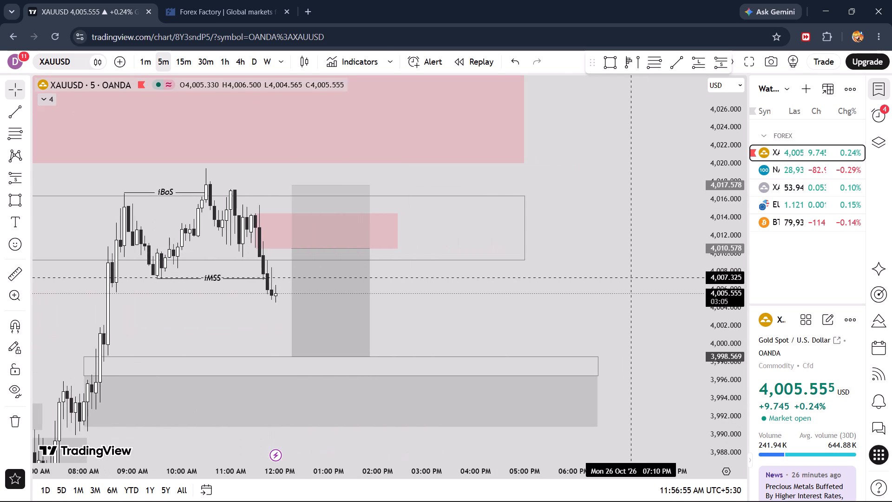
left_click_drag(444, 302, 433, 311)
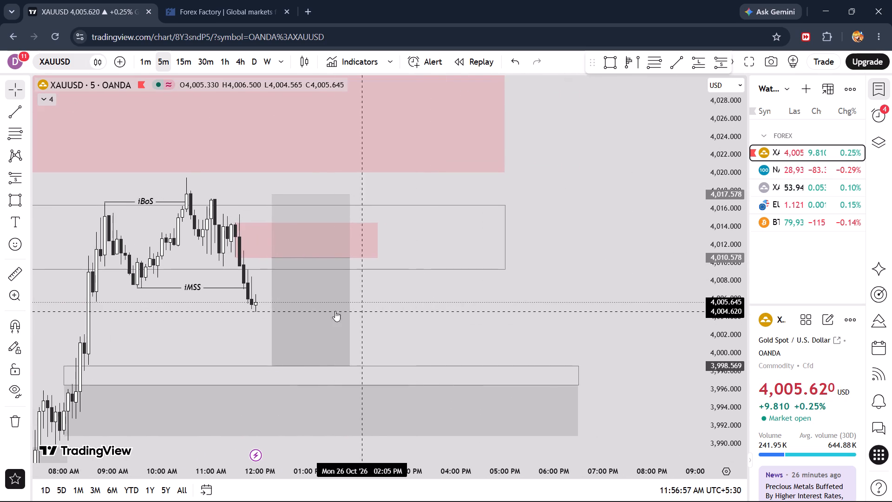
left_click_drag(310, 310, 319, 310)
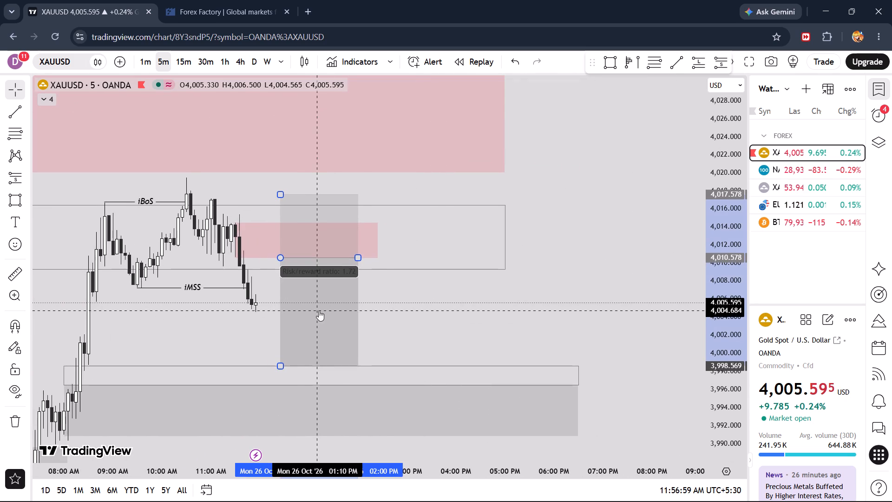
Examine recent price action around the short position and its zones on the 5-minute and 1-minute charts, ending on 5-minute.
left_click_drag(440, 307, 467, 313)
left_click_drag(715, 380, 712, 342)
left_click_drag(539, 351, 625, 284)
scroll(571, 288, "up", 2)
left_click_drag(503, 255, 543, 276)
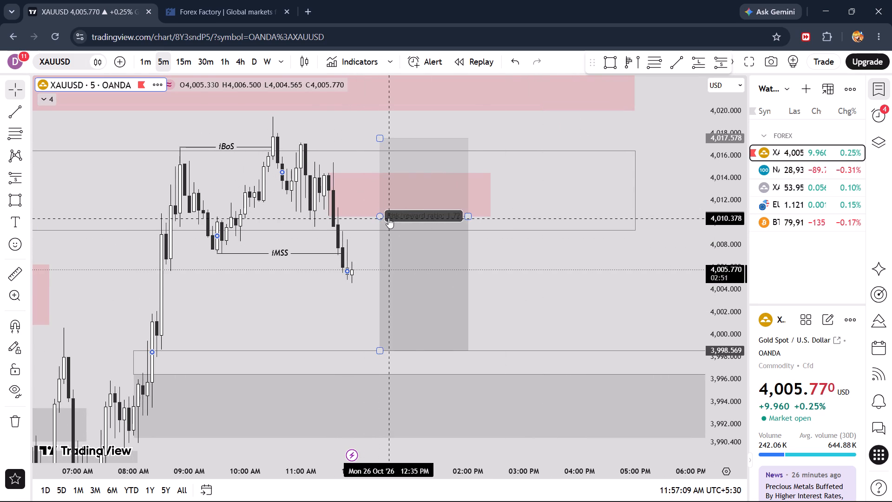
left_click_drag(355, 250, 322, 246)
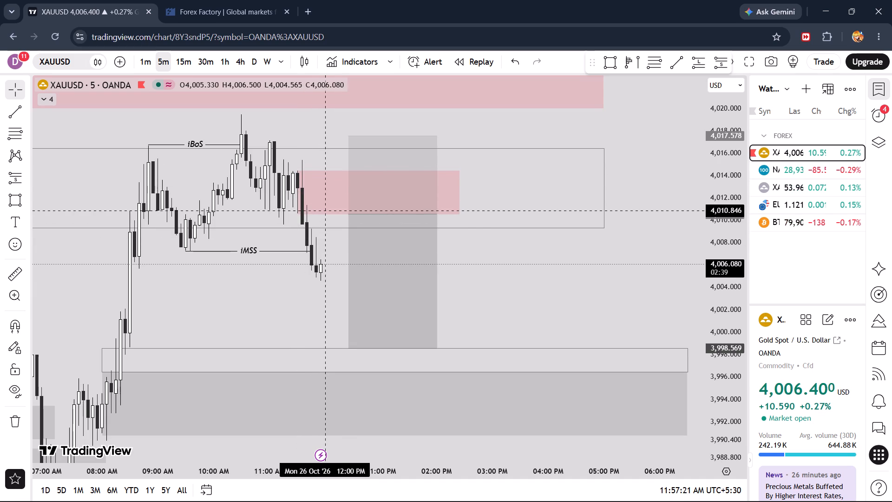
left_click(146, 62)
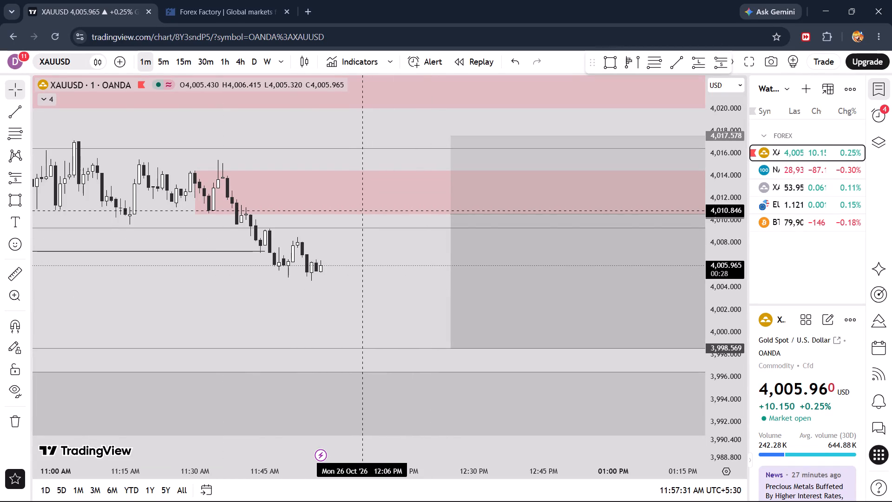
scroll(362, 211, "down", 7)
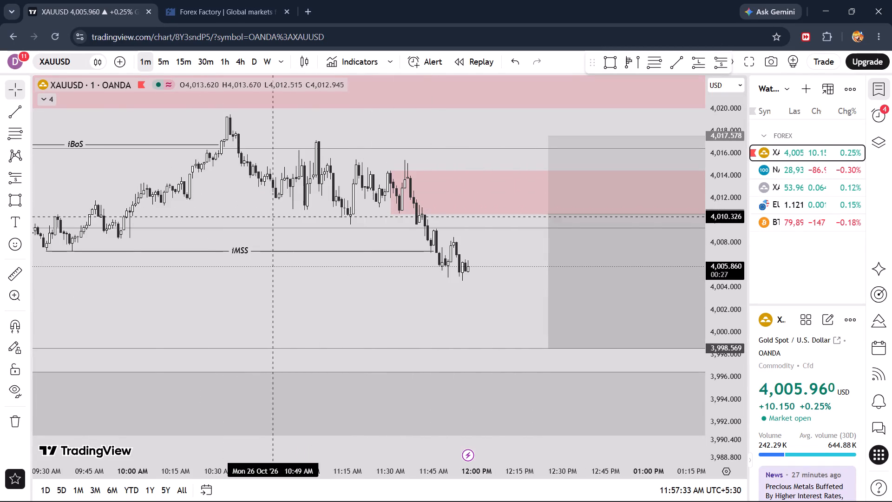
left_click(164, 60)
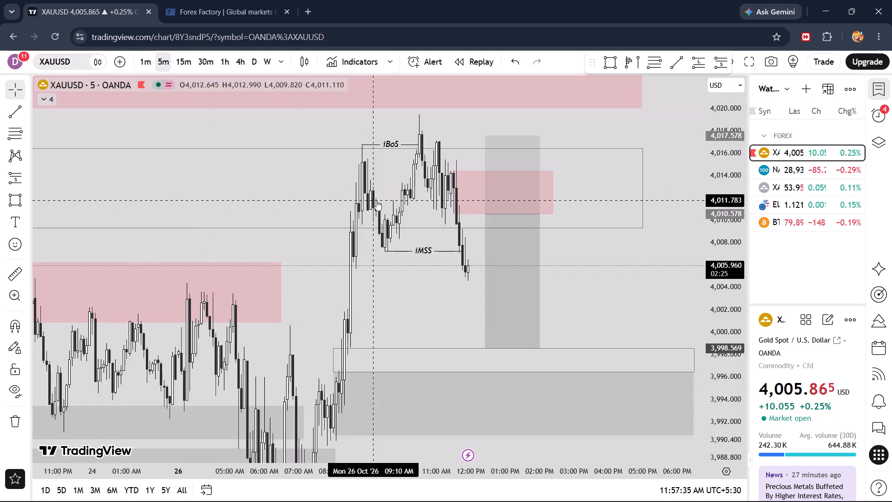
scroll(376, 200, "up", 8)
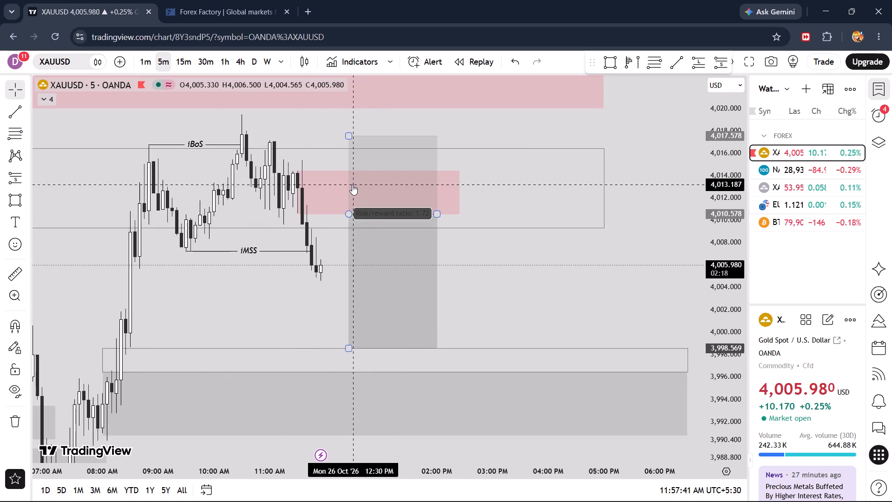
left_click_drag(506, 256, 574, 259)
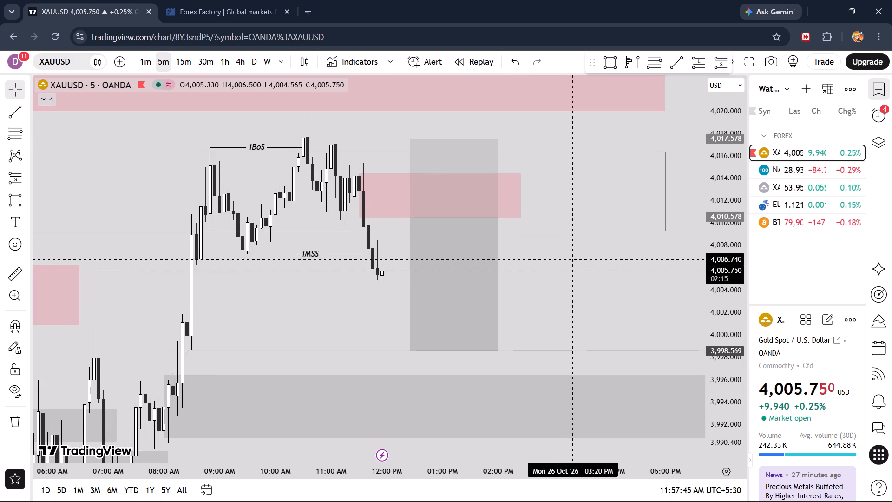
Make the hidden Trading Sessions indicator visible on the 5-minute chart and collapse the indicator list.
left_click(44, 101)
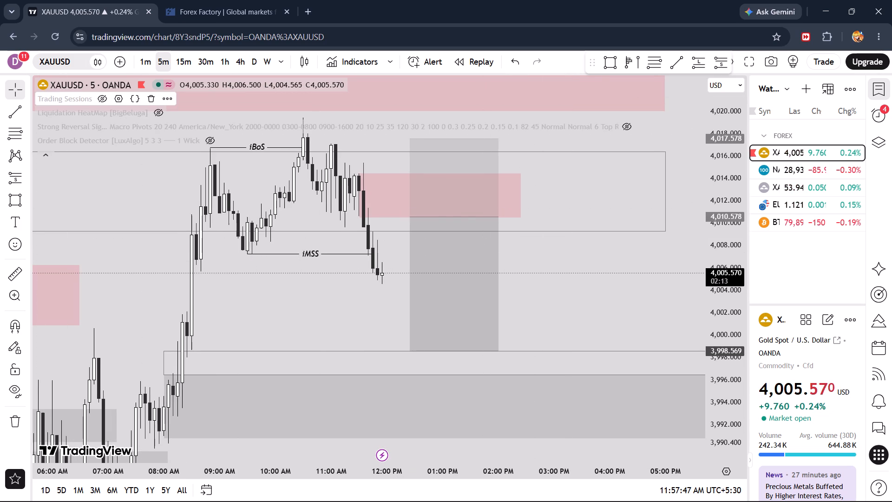
left_click(109, 103)
scroll(243, 243, "down", 7)
scroll(442, 251, "down", 7)
left_click(47, 152)
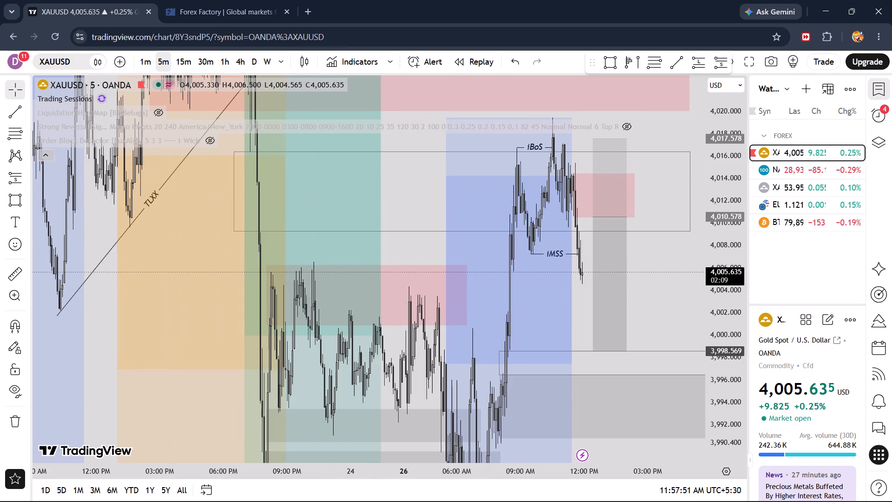
Examine the coloured session ranges from 22 to 26 October against the order block, trendline, and supply and demand zones.
left_click_drag(418, 187, 318, 141)
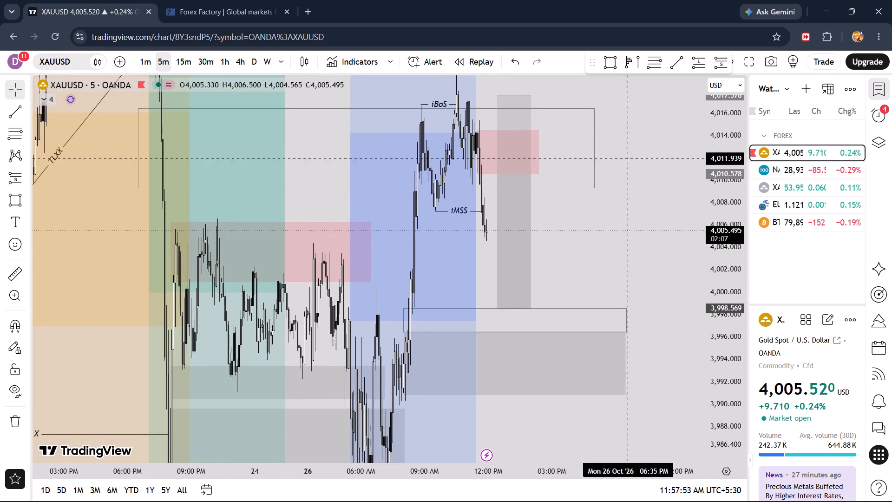
left_click_drag(737, 125, 739, 313)
scroll(649, 291, "down", 3)
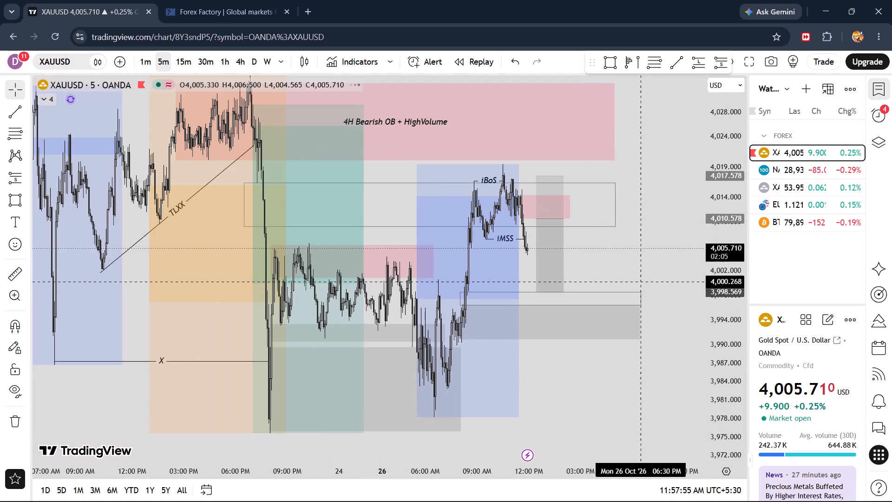
left_click_drag(640, 242, 519, 190)
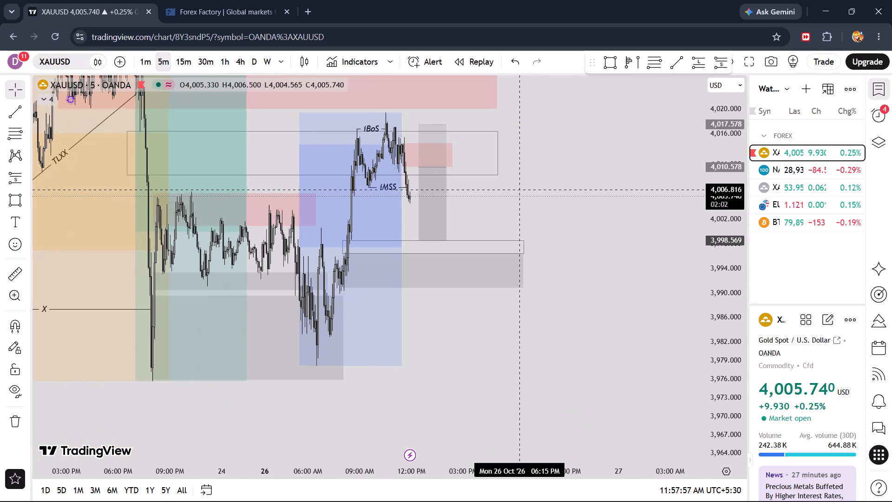
left_click_drag(519, 190, 576, 205)
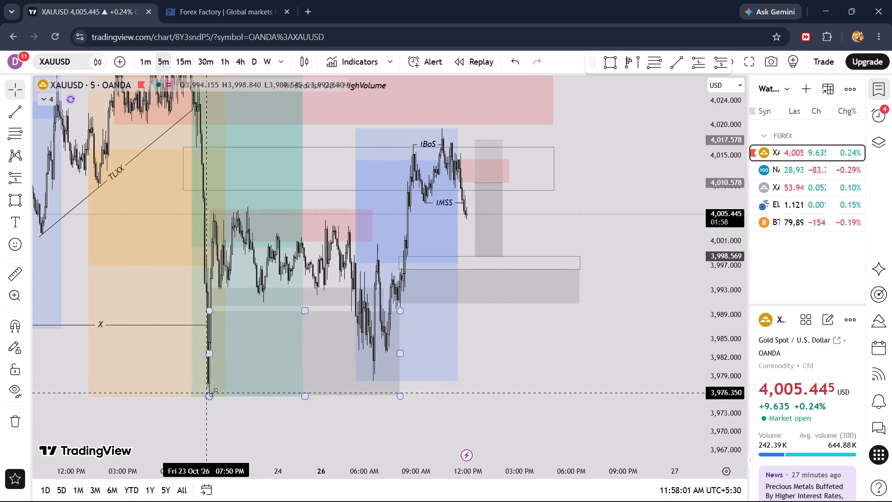
left_click_drag(501, 339, 591, 304)
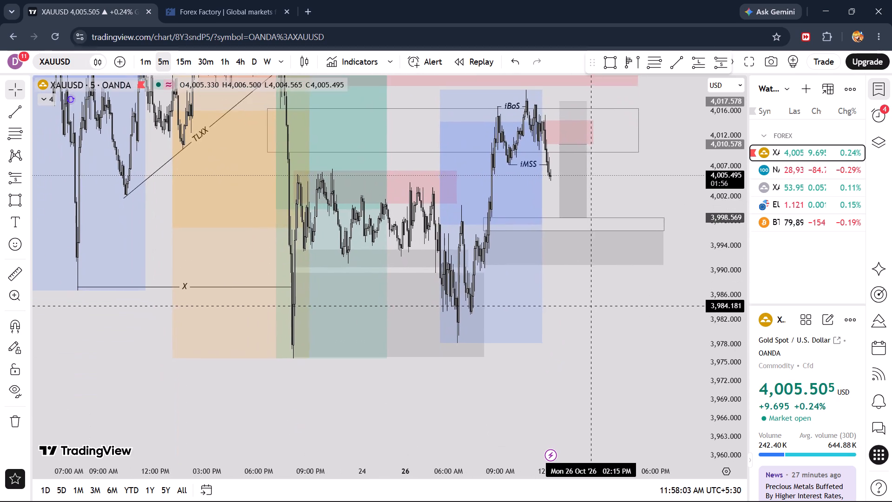
left_click_drag(591, 304, 590, 303)
scroll(537, 345, "down", 6)
left_click_drag(224, 331, 321, 416)
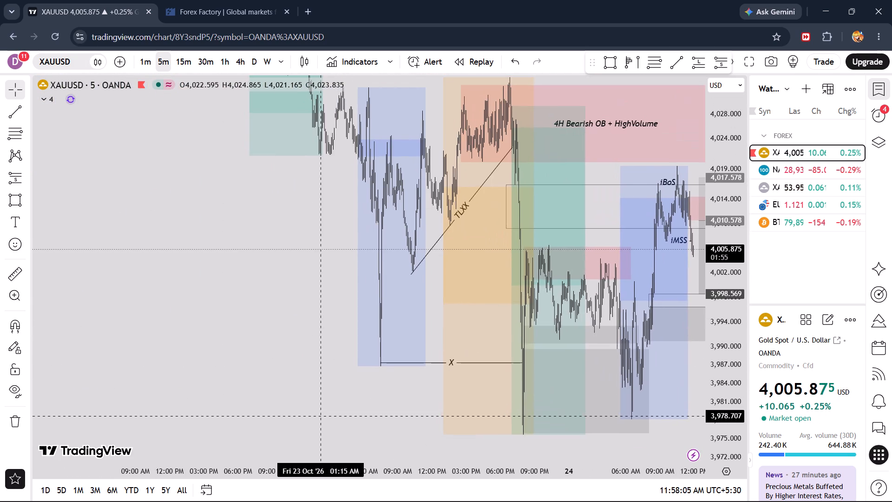
left_click_drag(321, 416, 105, 399)
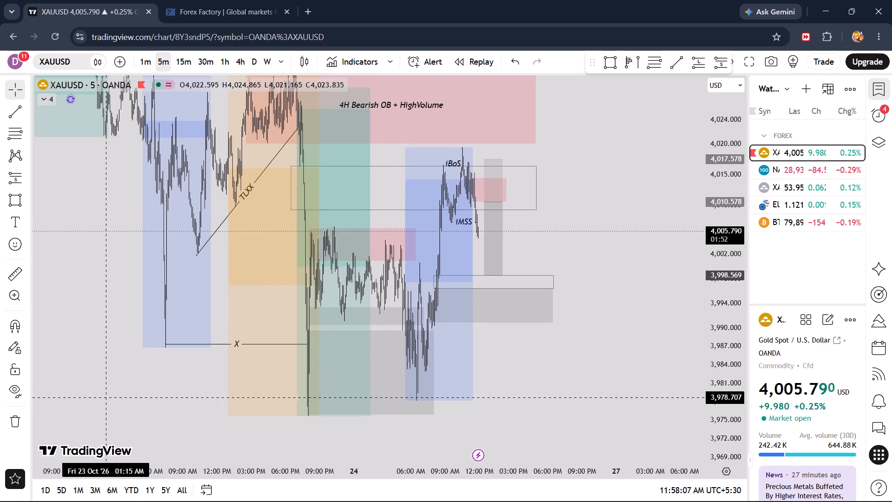
left_click_drag(105, 399, 105, 405)
left_click_drag(83, 190, 106, 334)
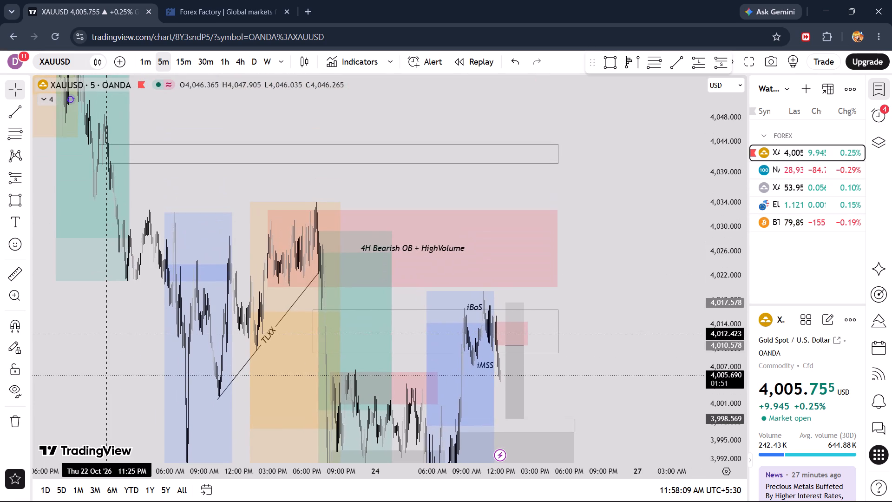
left_click_drag(106, 334, 99, 214)
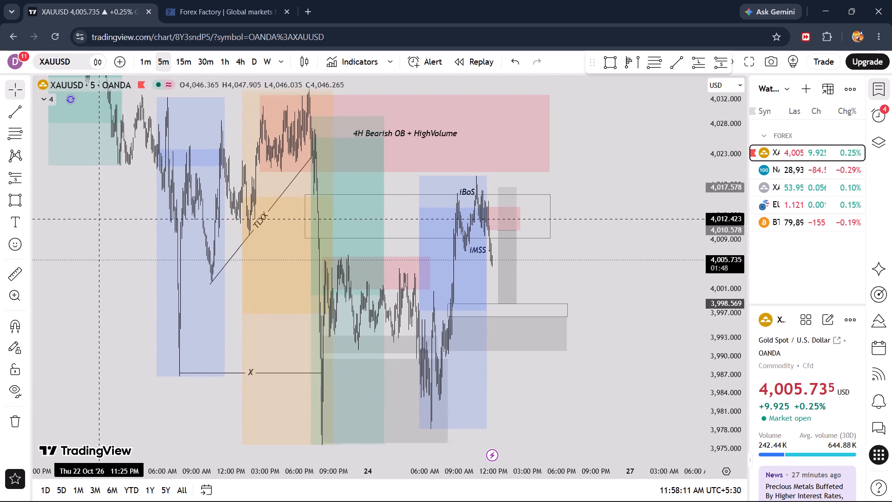
Hide the Trading Sessions indicator on the XAUUSD 5-minute chart.
left_click_drag(99, 214, 96, 251)
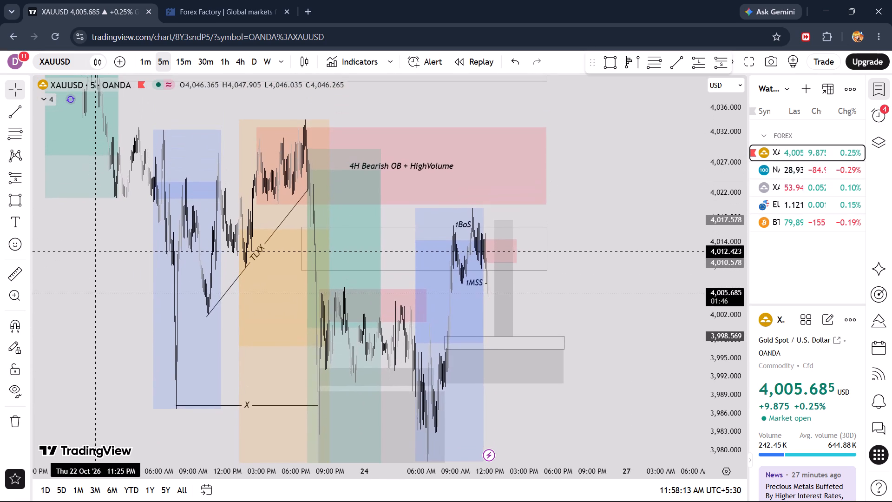
scroll(311, 261, "up", 7)
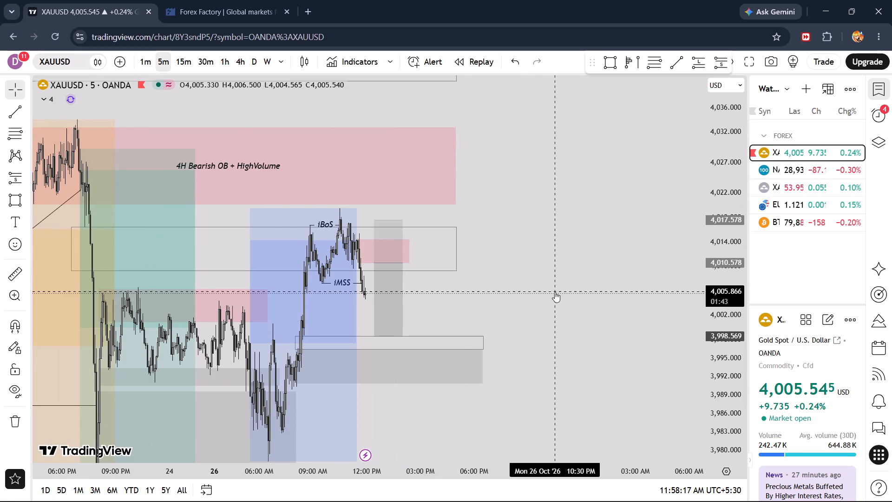
left_click_drag(555, 292, 597, 171)
scroll(575, 252, "up", 3)
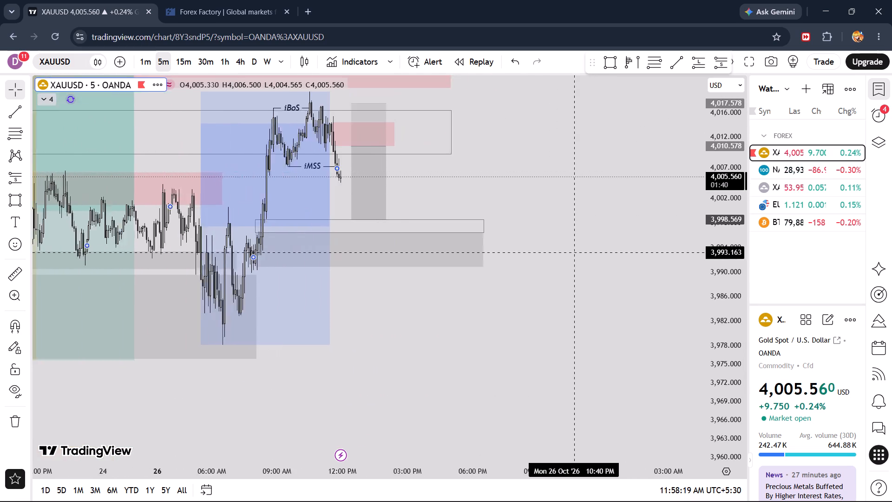
scroll(575, 252, "up", 3)
left_click_drag(476, 165, 571, 247)
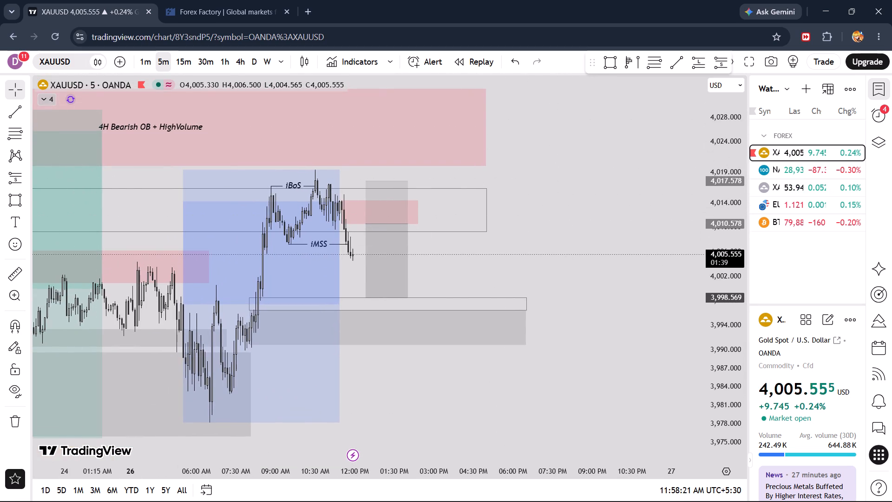
left_click(46, 98)
left_click(104, 100)
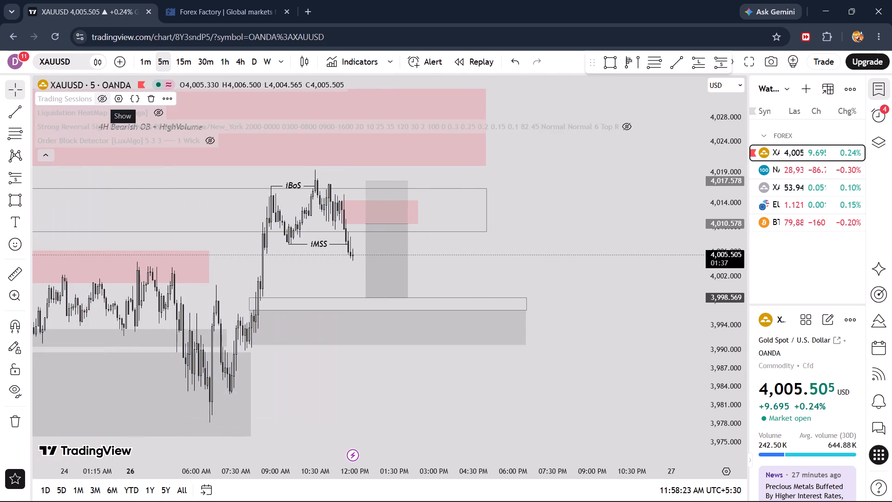
Briefly show the Liquidation HeatMap [BigBeluga] indicator to check its levels around the short position, and hide it again.
left_click(162, 112)
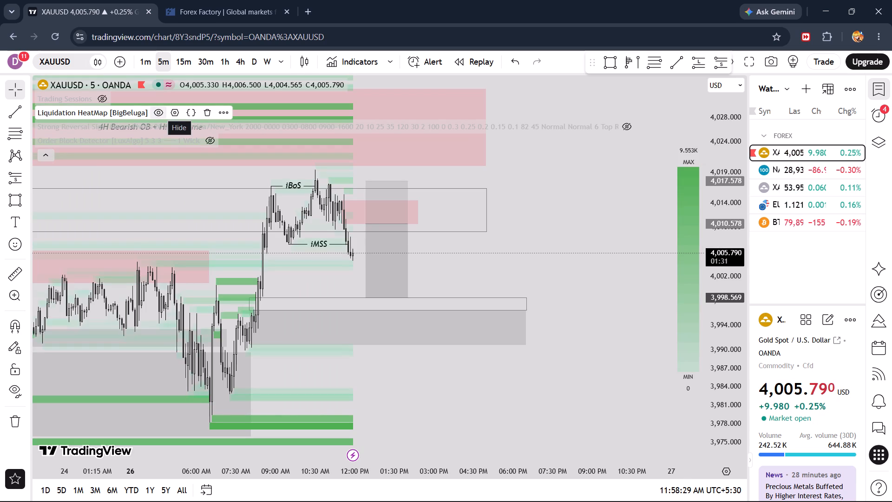
left_click(162, 112)
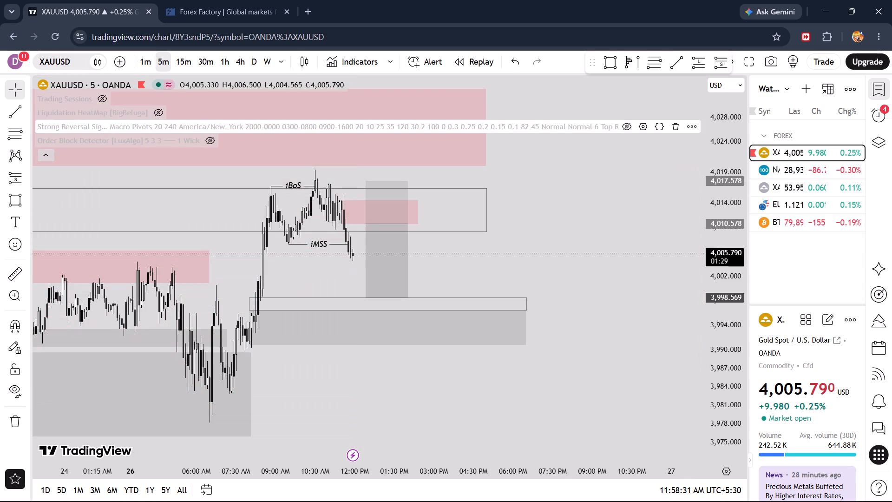
Briefly show the Strong Reversal Signals indicator to review its signals and statistics, hide it again, and collapse the indicator list.
left_click(631, 126)
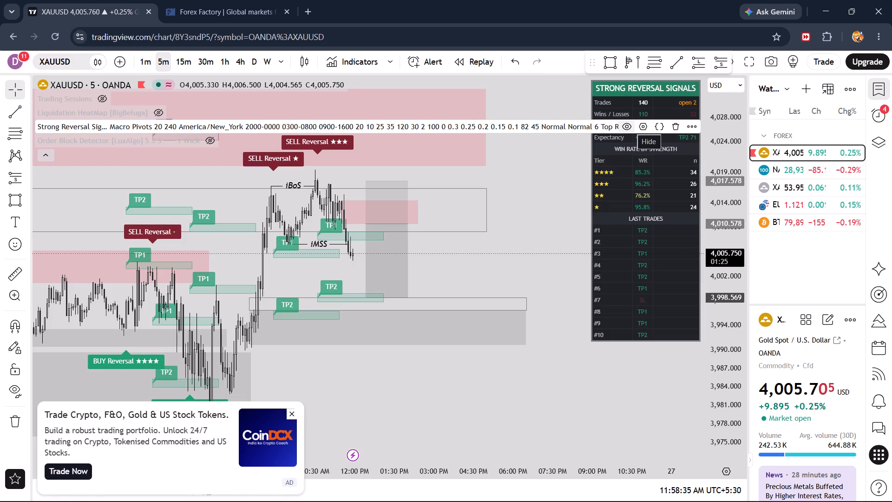
left_click(631, 126)
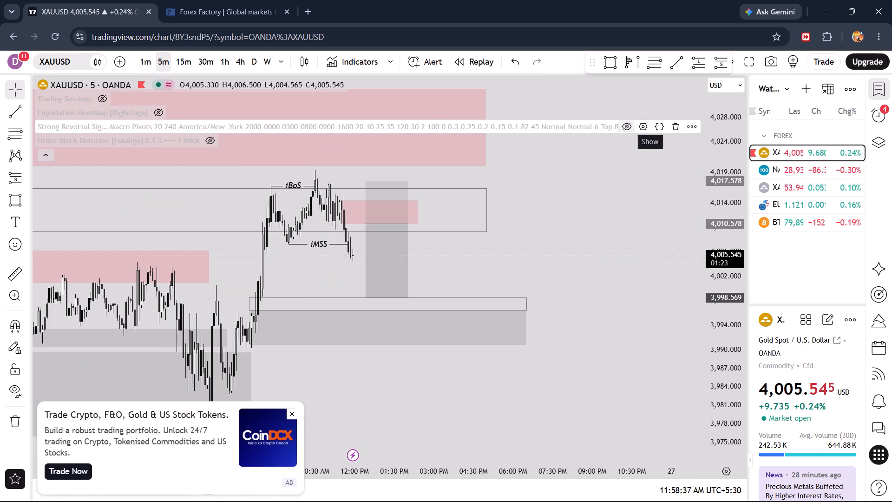
left_click(631, 126)
left_click(631, 126)
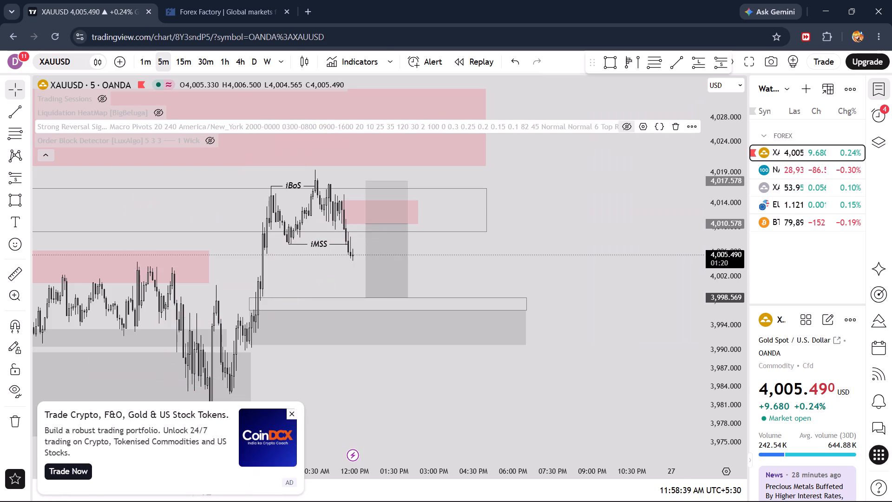
left_click(42, 161)
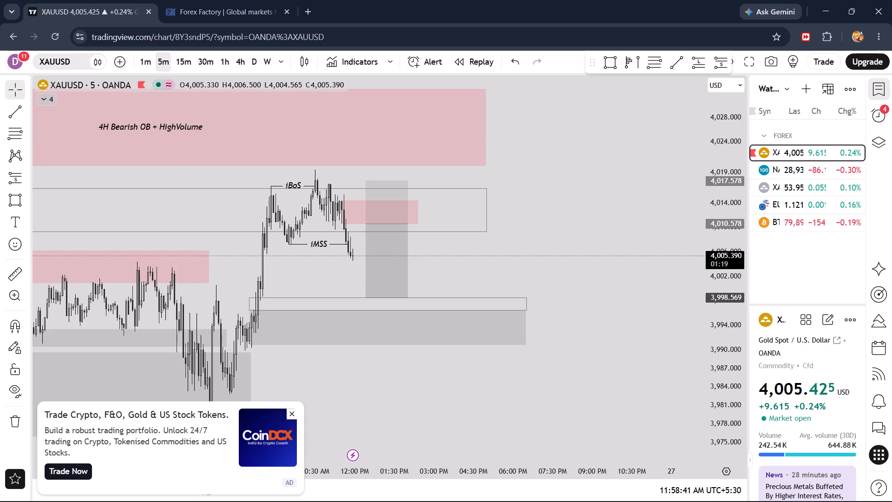
Briefly show the Order Block Detector [LuxAlgo] indicator to compare its blocks with the drawn zones, and hide it again.
left_click(49, 96)
left_click(215, 138)
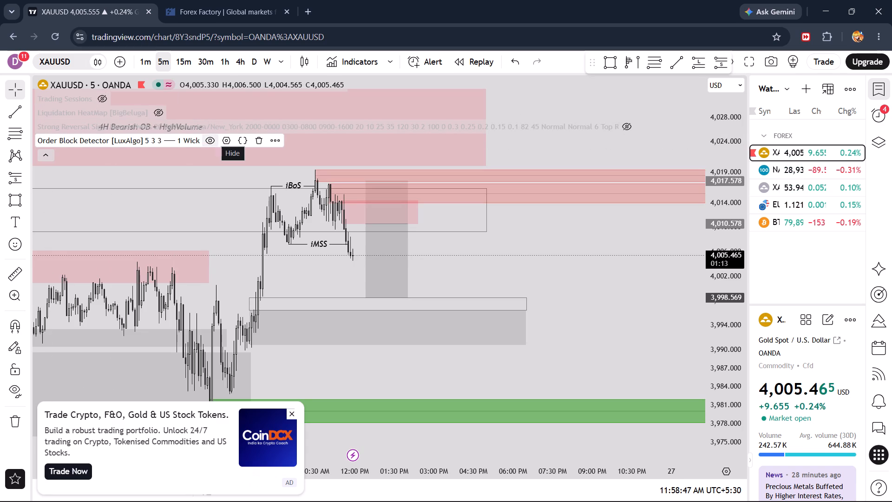
left_click(215, 138)
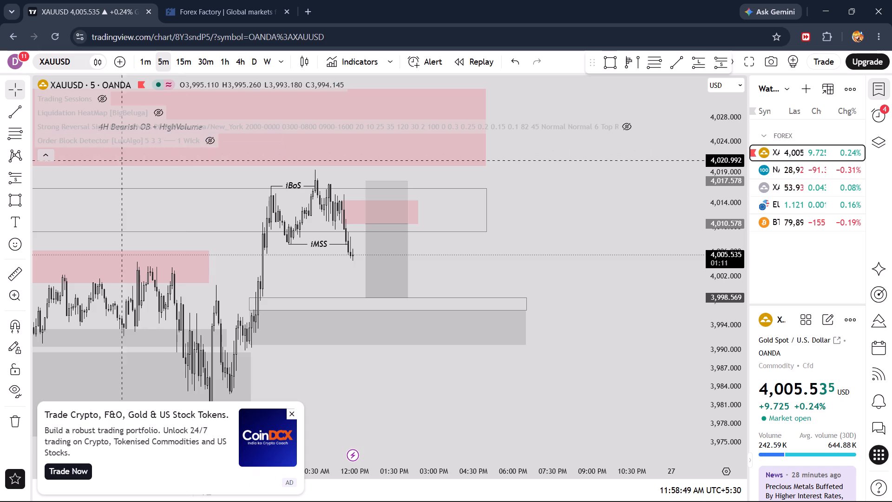
left_click(49, 158)
left_click(53, 102)
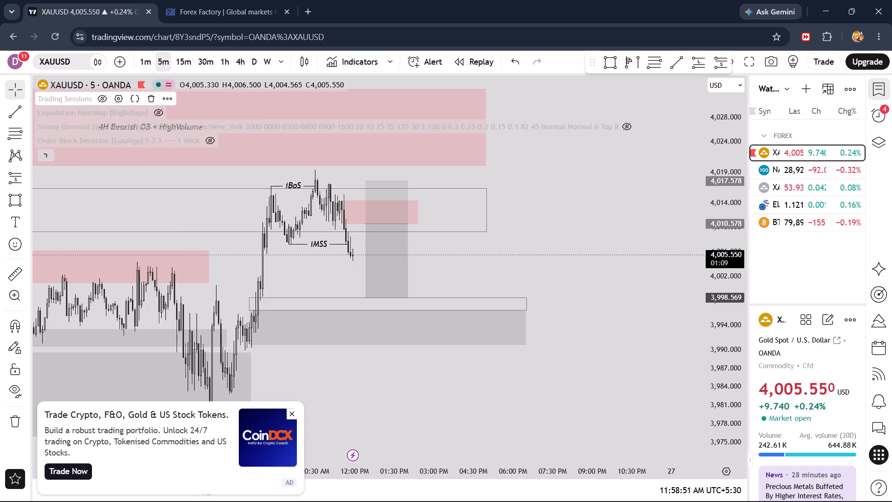
left_click(50, 157)
Examine the latest XAUUSD 5-minute candles around the iMSS level, short position, and supply and demand zones, dismissing the advertisement.
left_click_drag(536, 248, 534, 216)
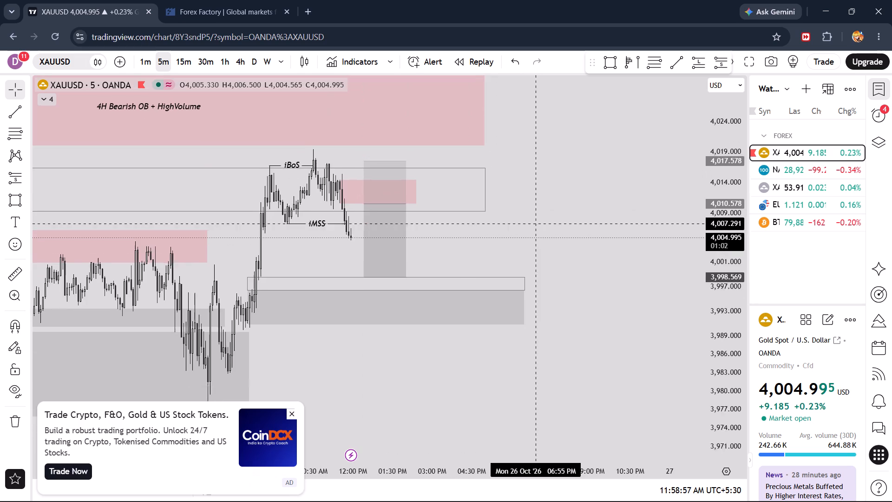
left_click_drag(534, 216, 531, 204)
scroll(536, 226, "up", 4)
left_click_drag(359, 218, 505, 227)
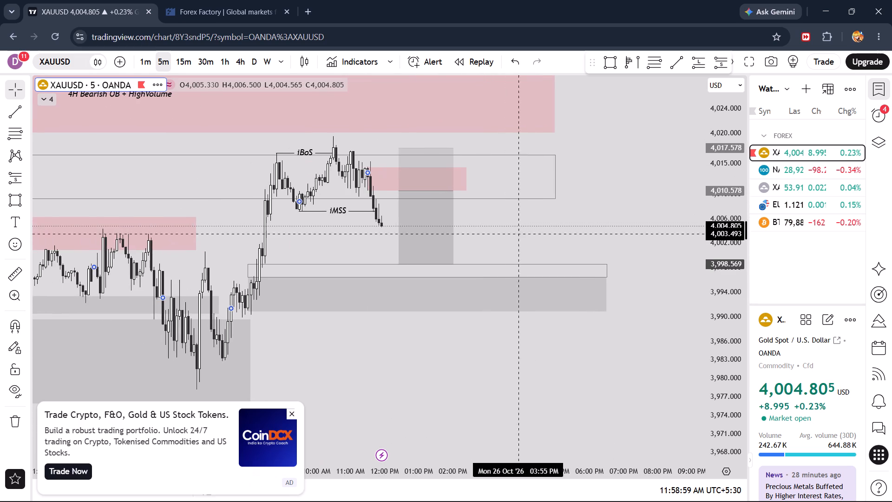
left_click_drag(738, 310, 711, 135)
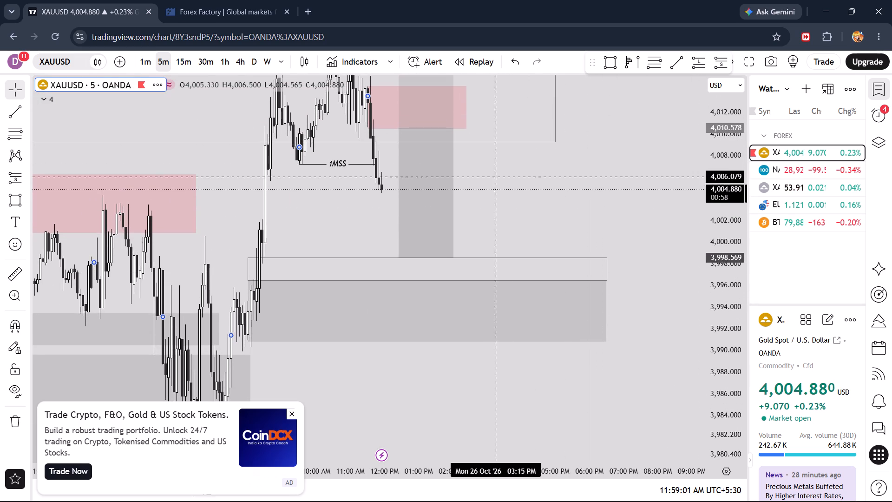
scroll(482, 185, "up", 4)
left_click_drag(440, 179, 492, 227)
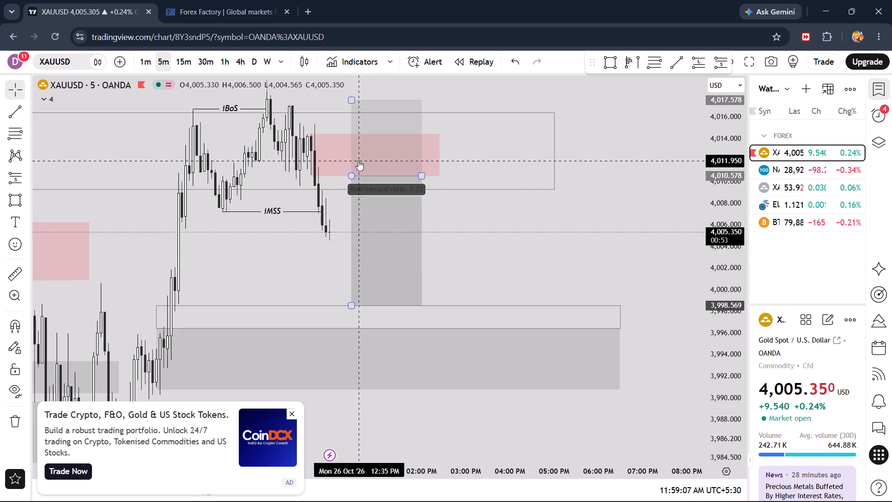
left_click_drag(531, 231, 549, 236)
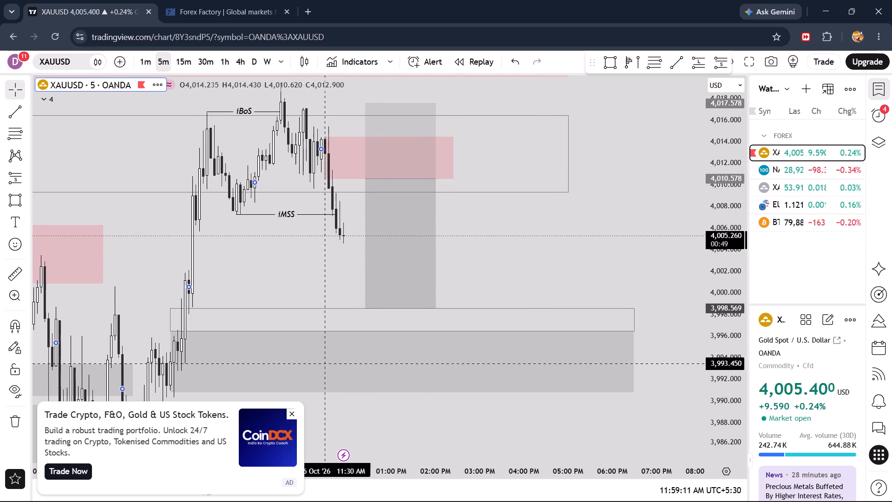
left_click(292, 412)
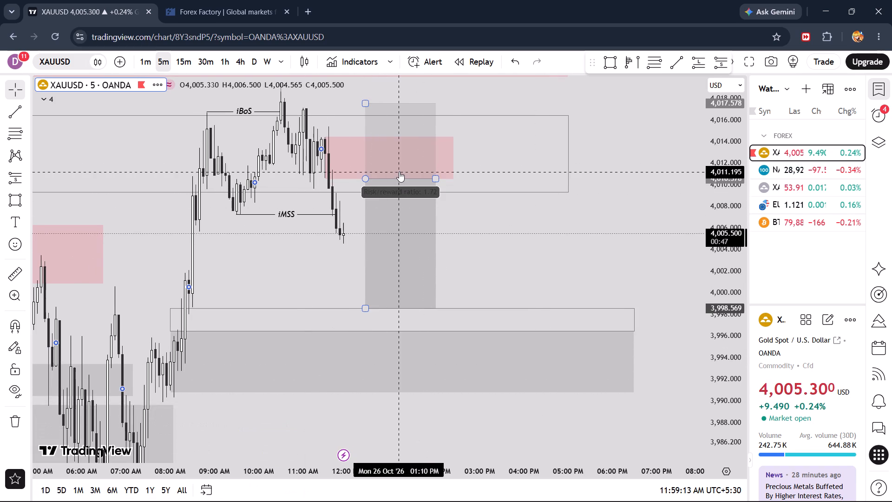
left_click_drag(487, 248, 571, 167)
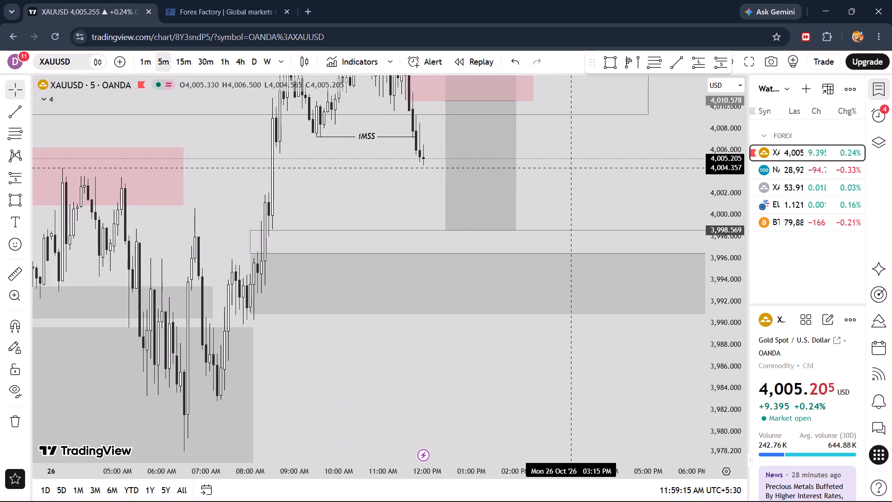
left_click_drag(571, 167, 535, 297)
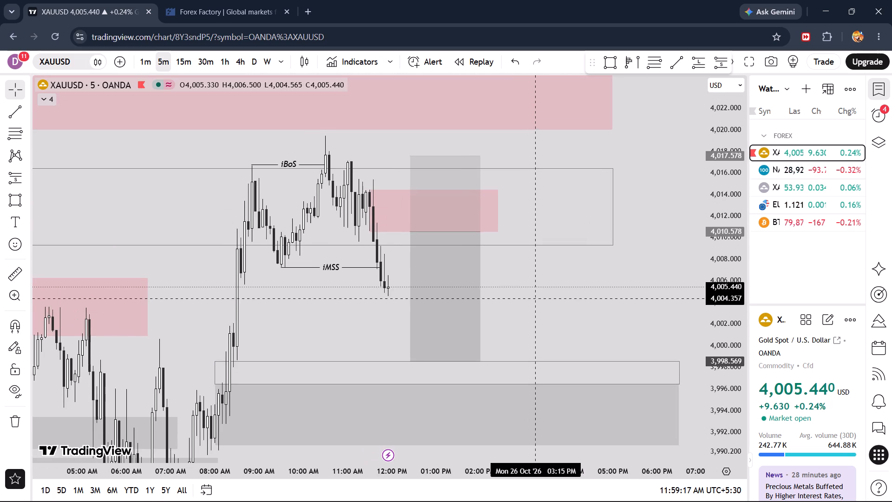
left_click_drag(535, 297, 514, 283)
Examine the recent 5-minute price action of NAS100USD from the watchlist.
left_click(790, 172)
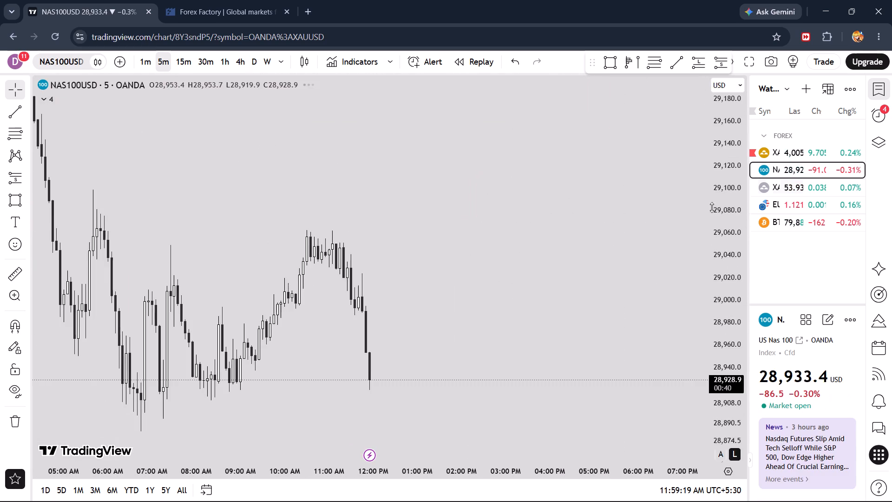
scroll(460, 235, "down", 1)
left_click_drag(228, 169, 301, 220)
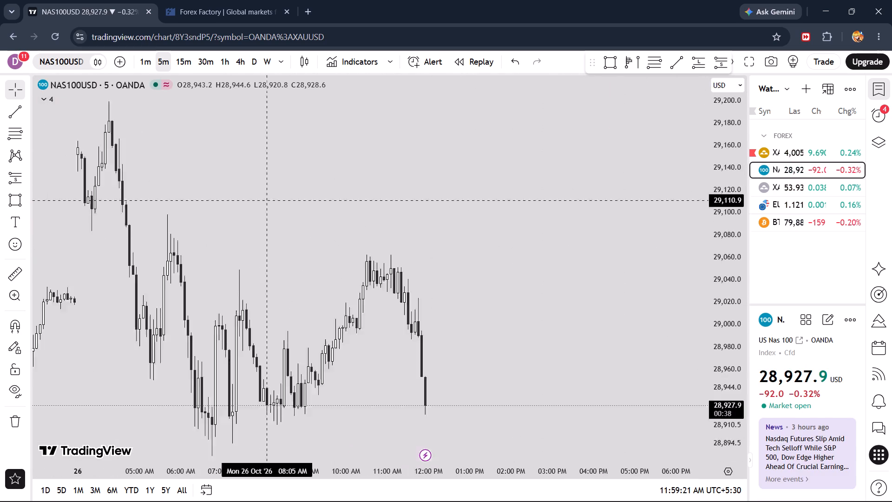
left_click_drag(301, 220, 512, 242)
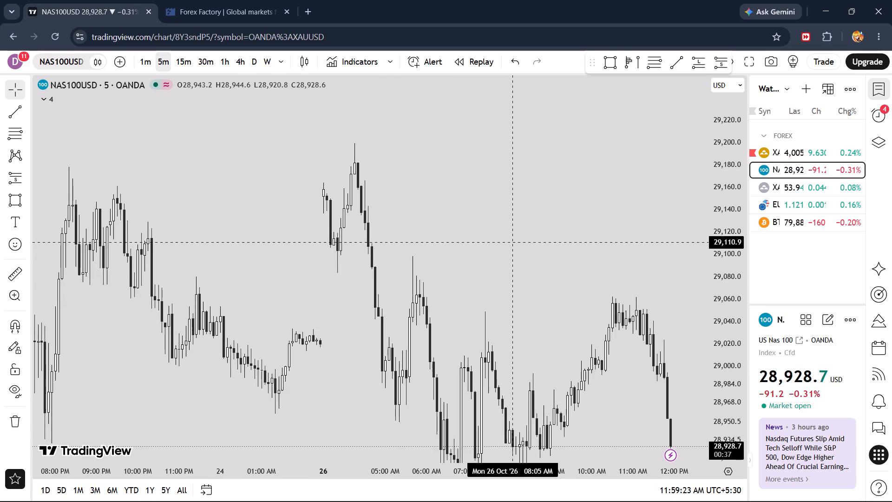
View the XAGUSD 5-minute chart and remove XAGUSD from the watchlist.
left_click(780, 190)
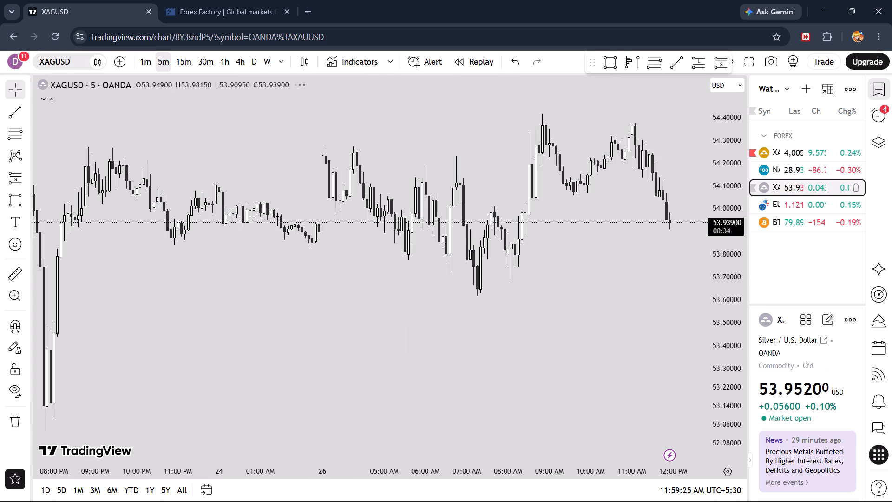
scroll(569, 224, "down", 7)
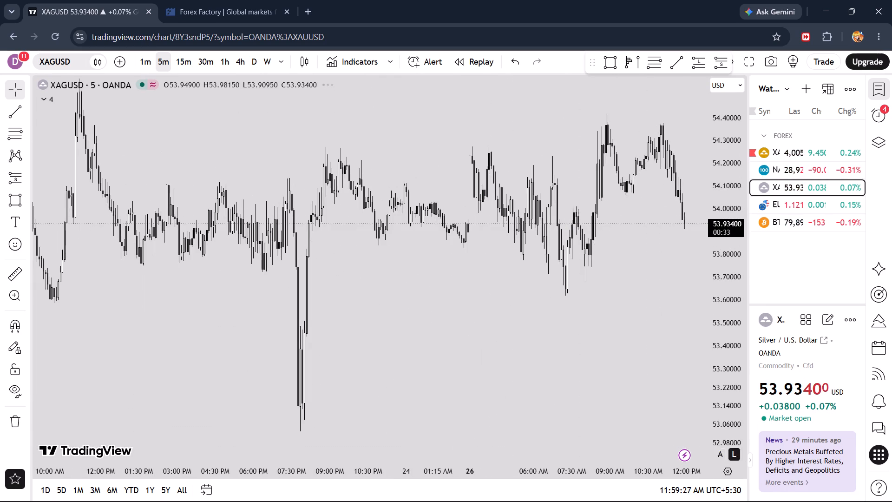
left_click(850, 187)
Examine the recent 5-minute price action of EURUSD and BTCUSD from the watchlist.
left_click(812, 187)
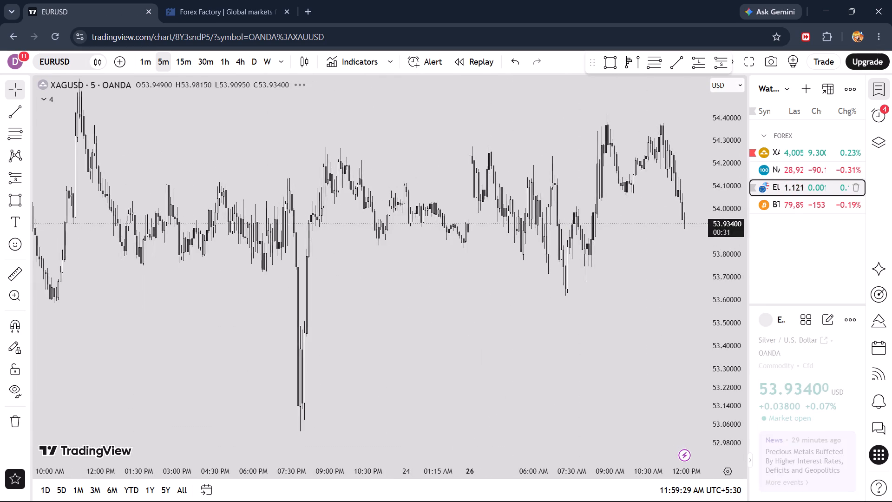
left_click_drag(571, 250, 354, 252)
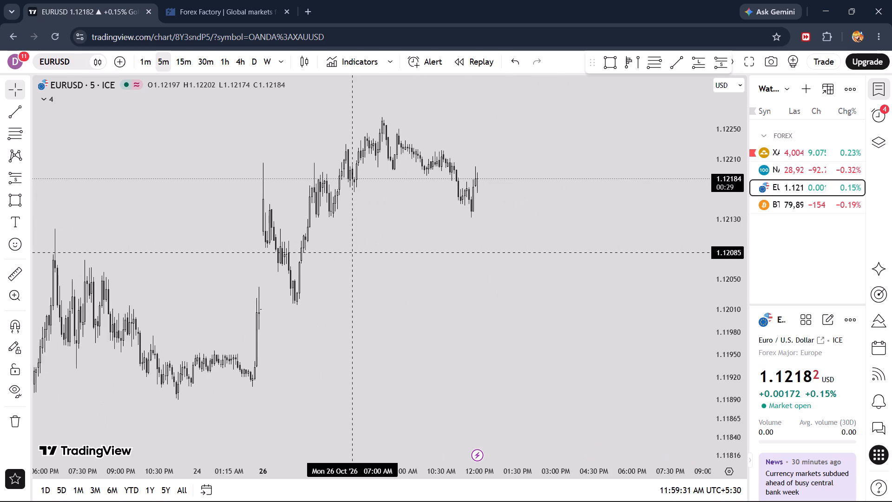
left_click_drag(354, 252, 549, 249)
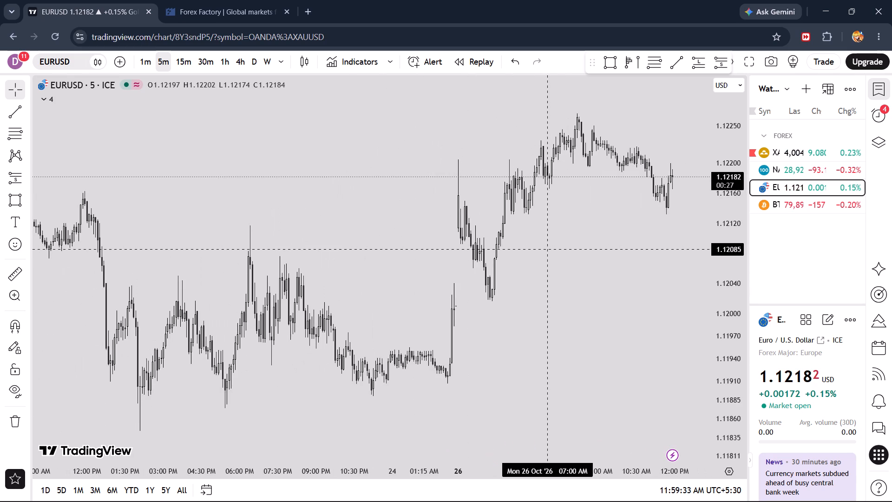
left_click_drag(549, 249, 444, 253)
left_click(778, 207)
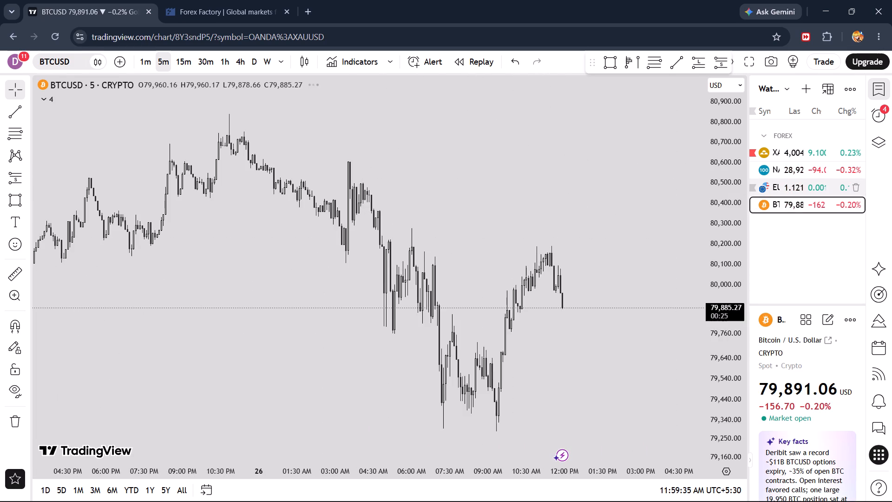
Open EURUSD on the weekly timeframe and reset its chart view.
left_click(792, 187)
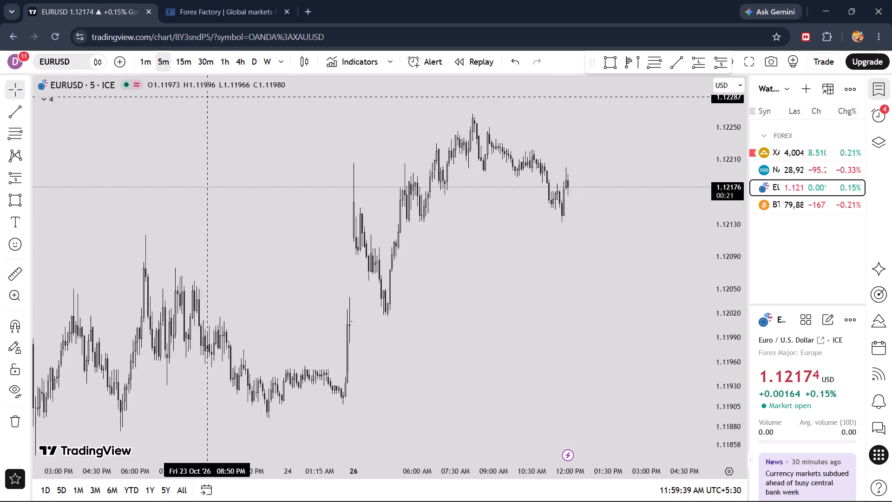
left_click(257, 61)
left_click(265, 61)
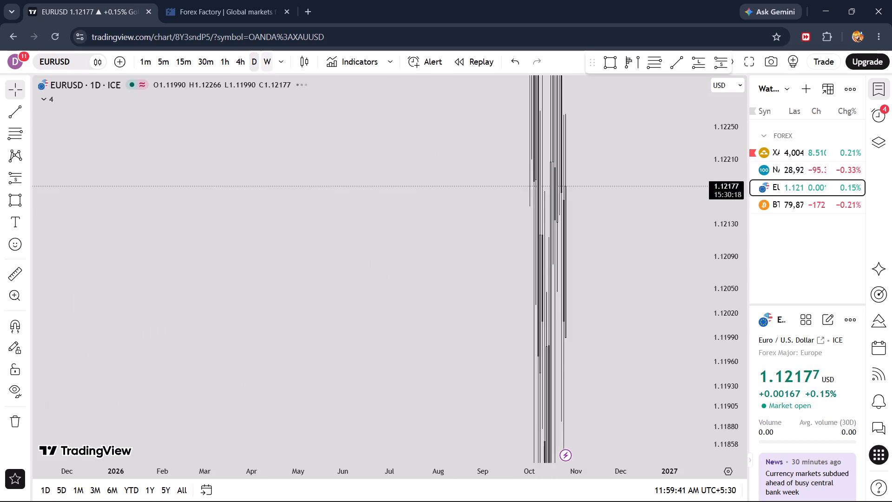
right_click(474, 160)
left_click(507, 167)
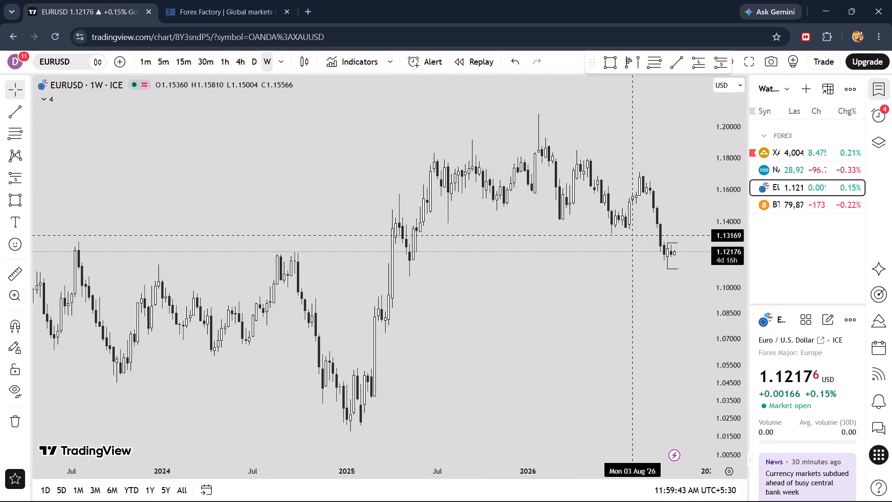
Remove the two drawings from the weekly EURUSD chart.
left_click_drag(628, 248, 313, 239)
right_click(401, 167)
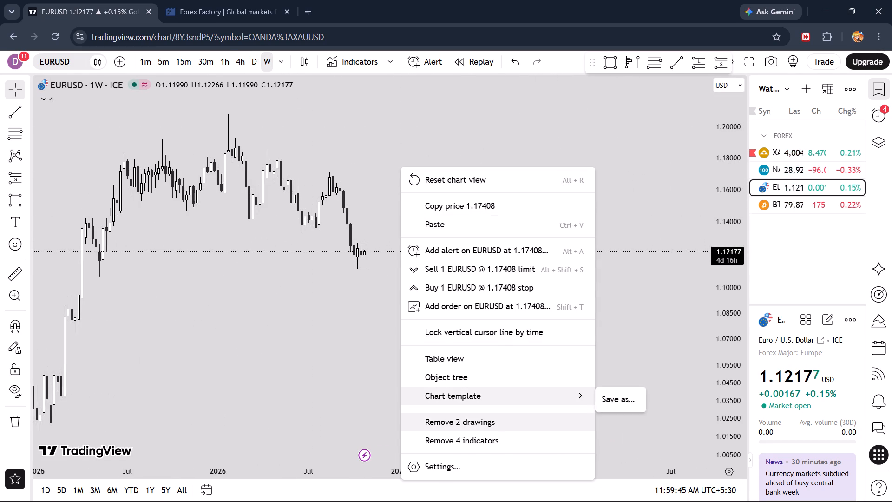
left_click(481, 421)
Examine the most recent weekly candles of EURUSD up close.
left_click_drag(728, 345, 726, 109)
scroll(391, 235, "up", 2)
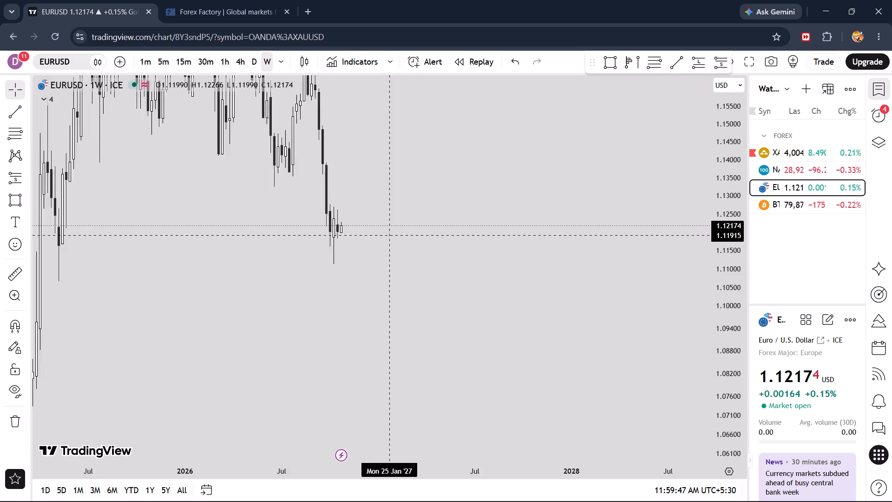
scroll(391, 235, "up", 8)
left_click_drag(203, 203, 541, 244)
scroll(428, 240, "up", 5)
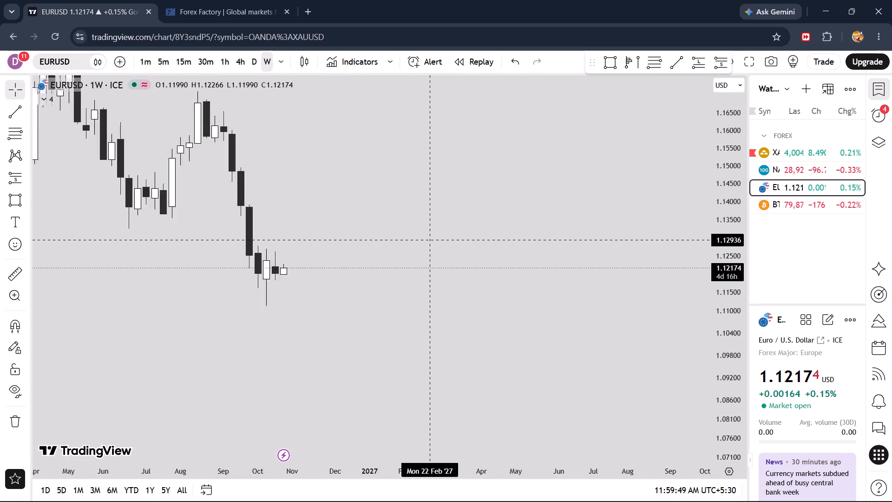
left_click_drag(301, 227, 408, 227)
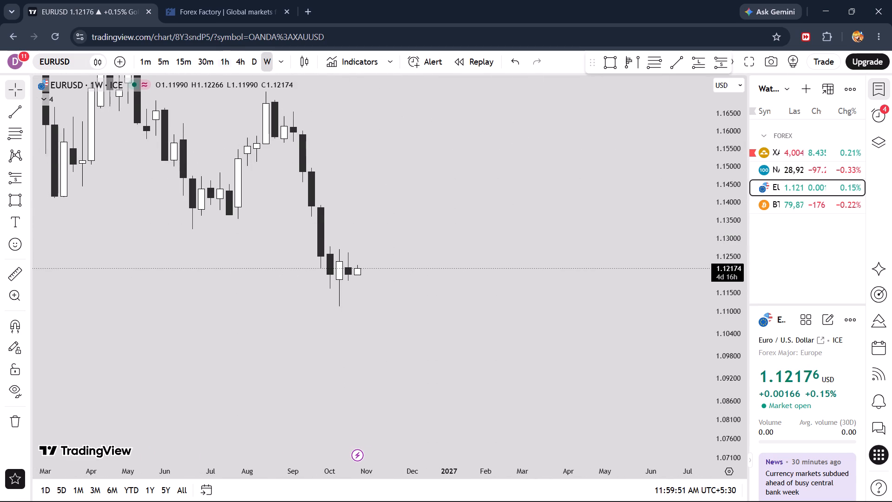
Switch EURUSD to the daily timeframe and examine the October candles up close.
left_click(253, 62)
scroll(336, 241, "down", 8)
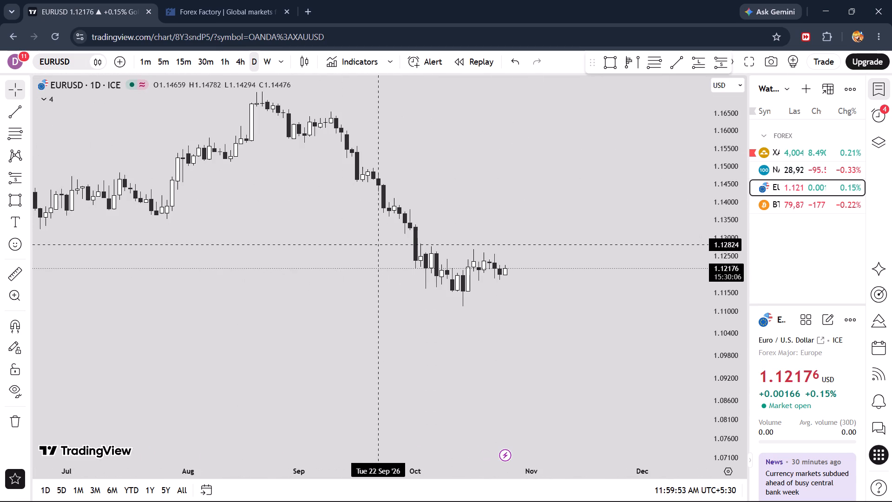
scroll(479, 235, "down", 3)
left_click_drag(717, 345, 686, 116)
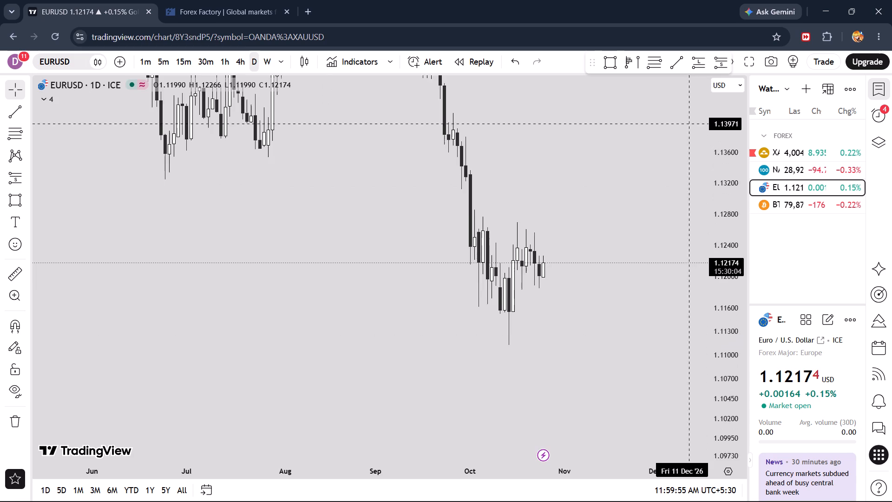
left_click_drag(686, 116, 685, 112)
scroll(558, 206, "up", 14)
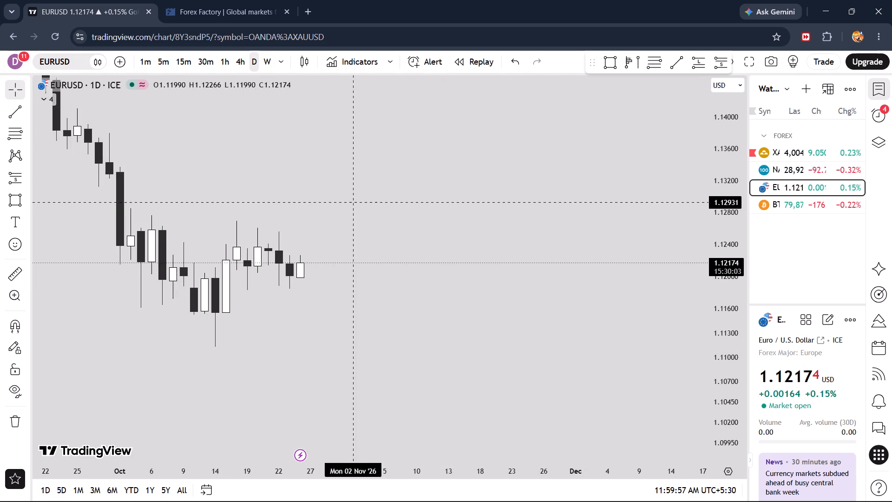
left_click_drag(349, 202, 466, 189)
left_click_drag(743, 348, 725, 120)
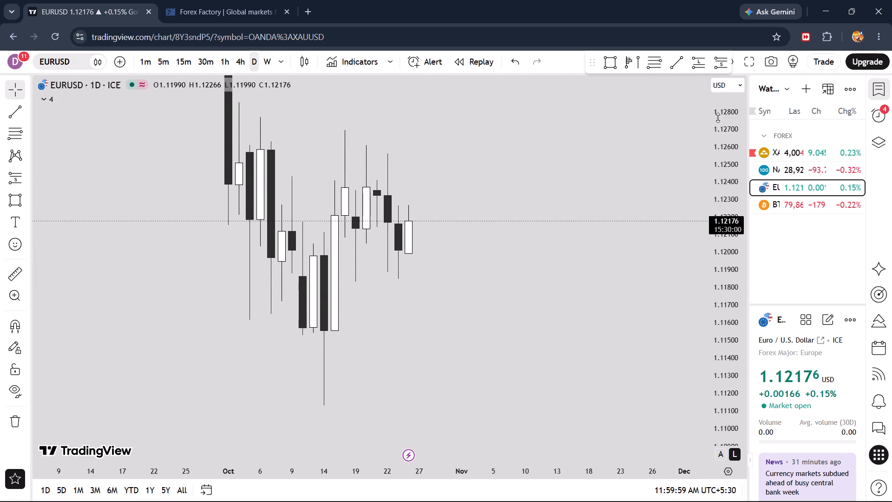
scroll(427, 206, "up", 8)
left_click_drag(306, 185, 525, 192)
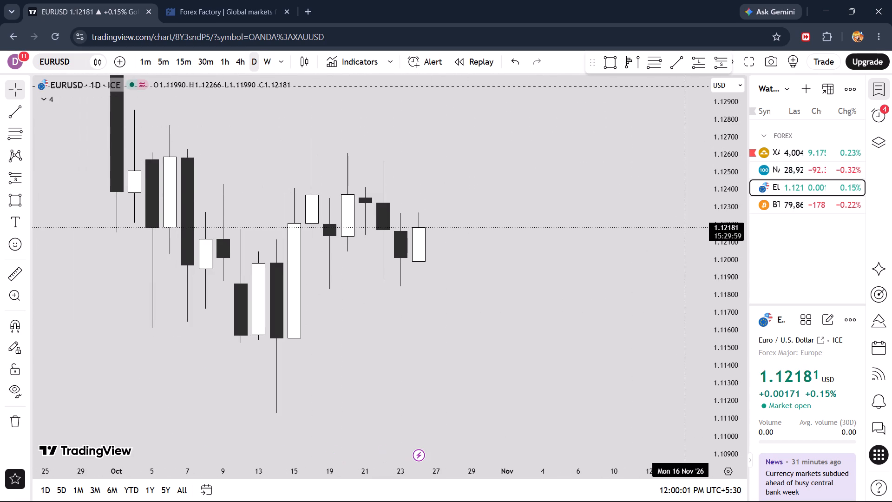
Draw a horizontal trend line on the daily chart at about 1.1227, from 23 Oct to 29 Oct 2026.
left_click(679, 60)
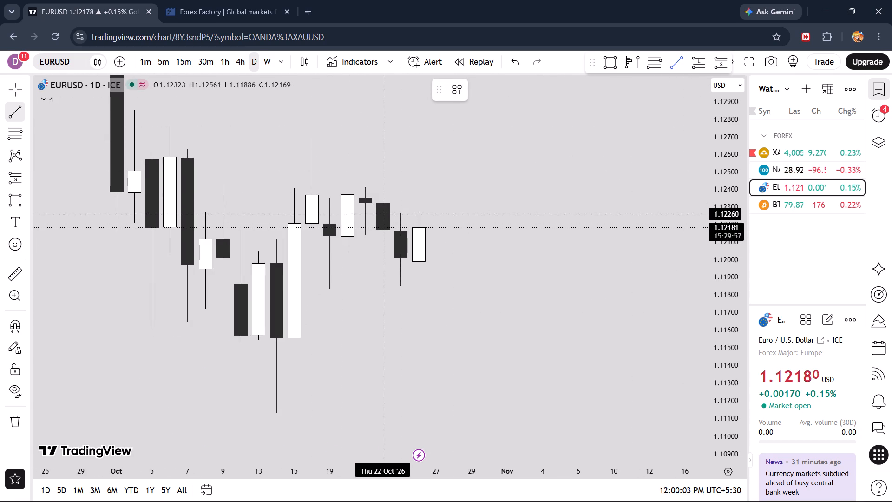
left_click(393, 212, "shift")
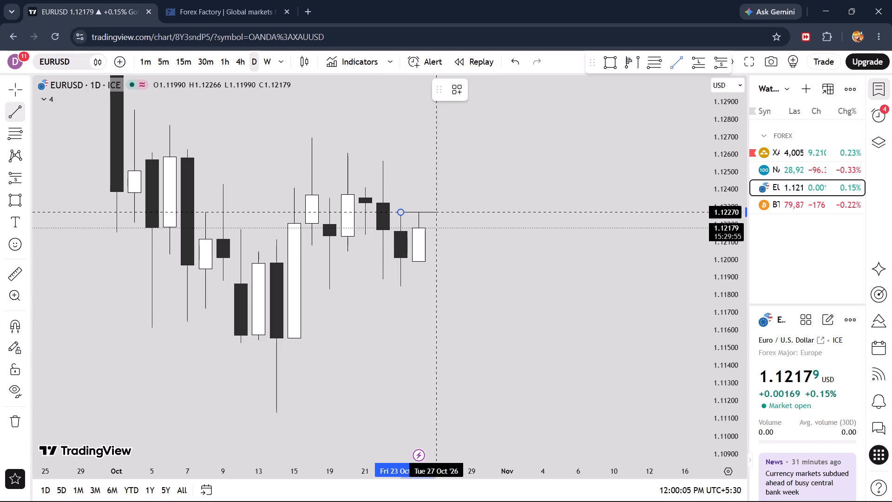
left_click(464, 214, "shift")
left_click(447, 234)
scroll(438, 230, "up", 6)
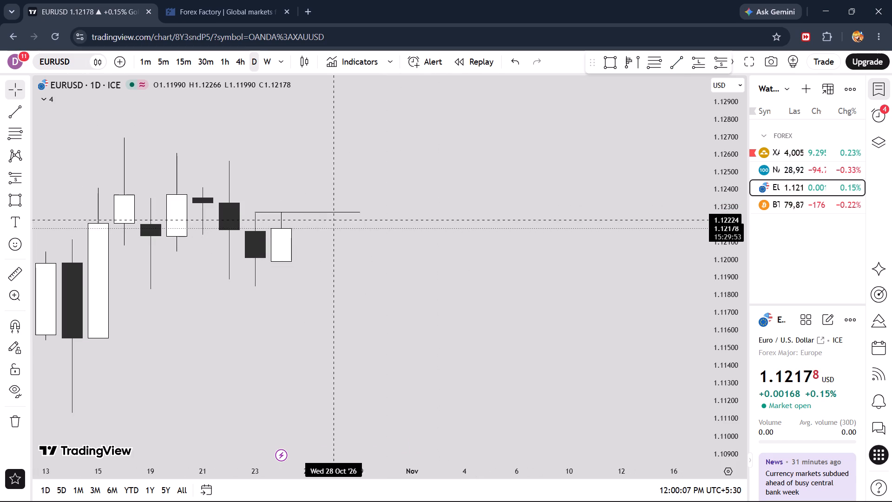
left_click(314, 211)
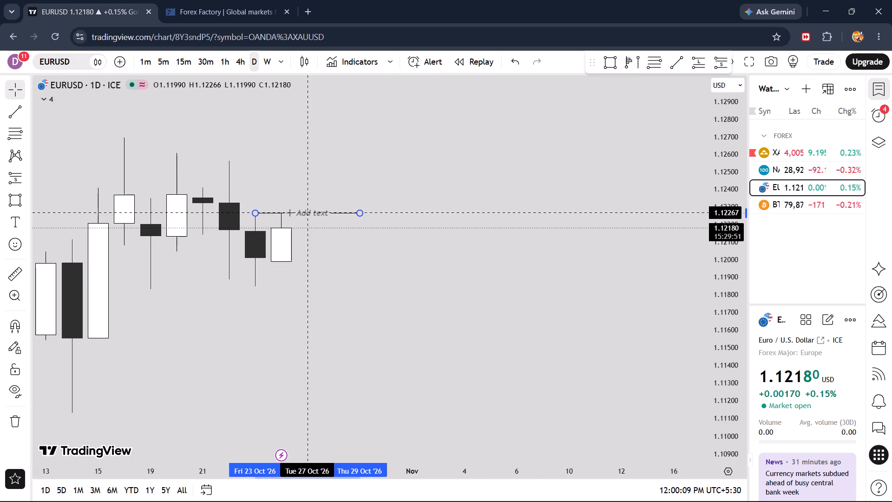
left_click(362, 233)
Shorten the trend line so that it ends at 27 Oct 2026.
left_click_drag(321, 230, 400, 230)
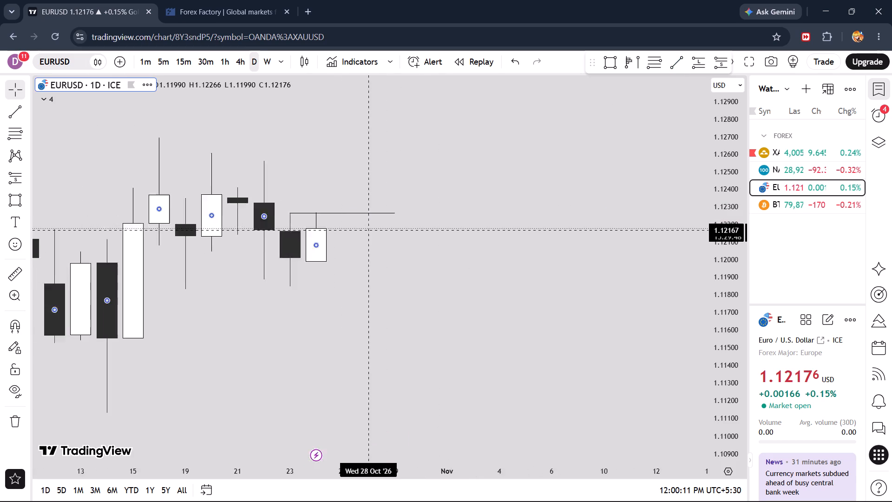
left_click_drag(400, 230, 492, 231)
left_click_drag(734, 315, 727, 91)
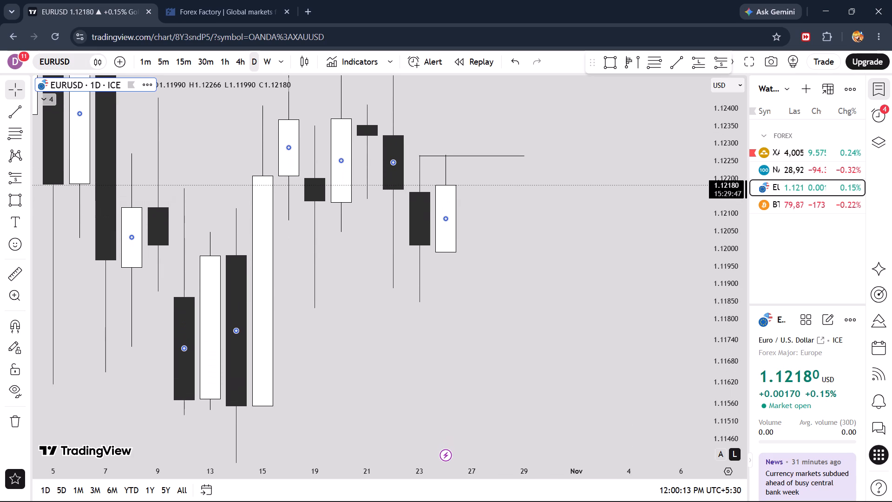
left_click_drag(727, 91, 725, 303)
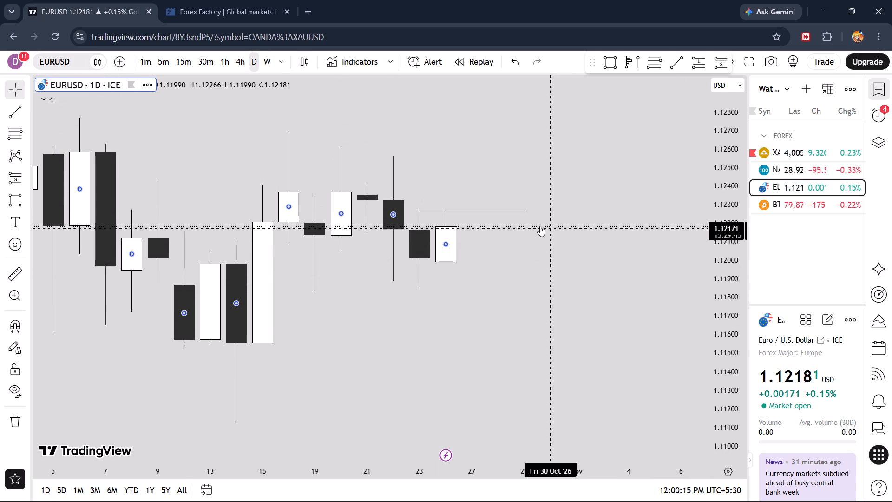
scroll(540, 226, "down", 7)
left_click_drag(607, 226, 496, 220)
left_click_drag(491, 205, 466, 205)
Switch EURUSD to the 1-hour timeframe and examine the trend line against the hourly candle highs.
left_click(231, 58)
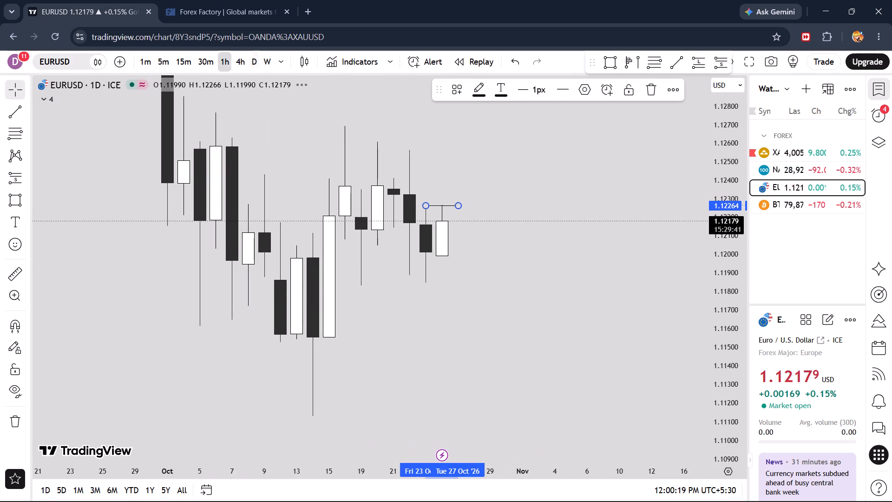
scroll(327, 199, "down", 10)
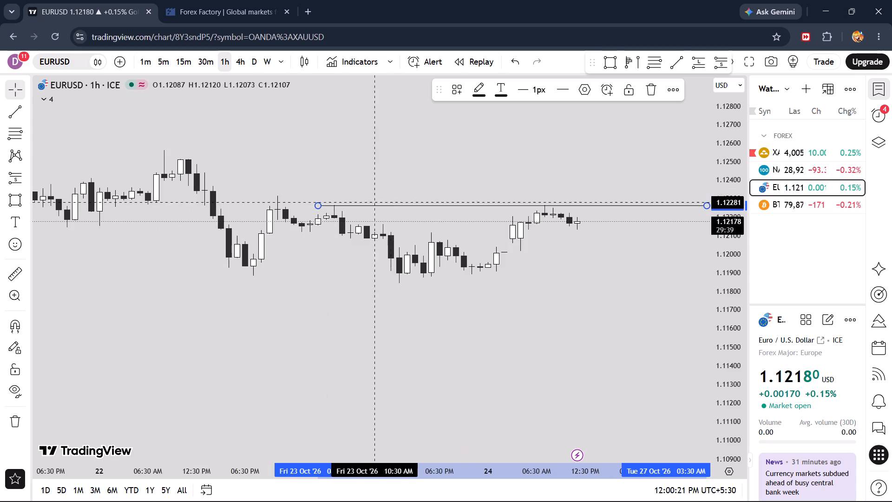
left_click(431, 170)
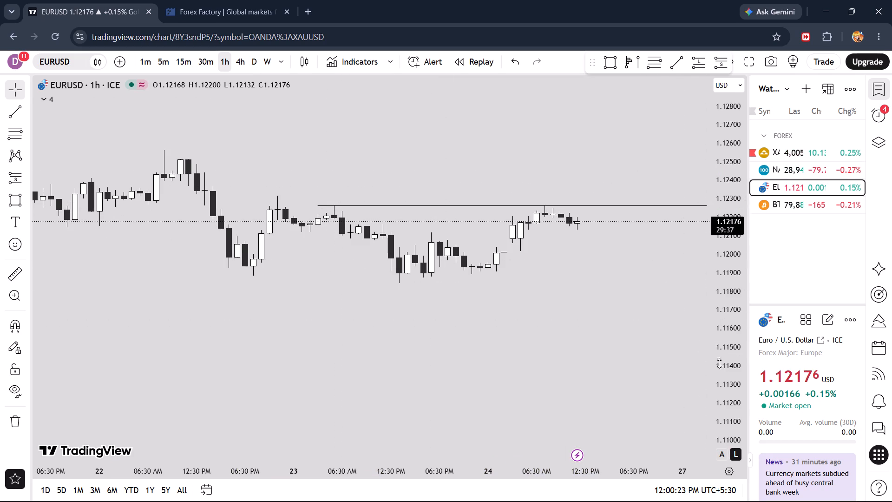
left_click_drag(727, 368, 728, 124)
left_click_drag(419, 142, 413, 259)
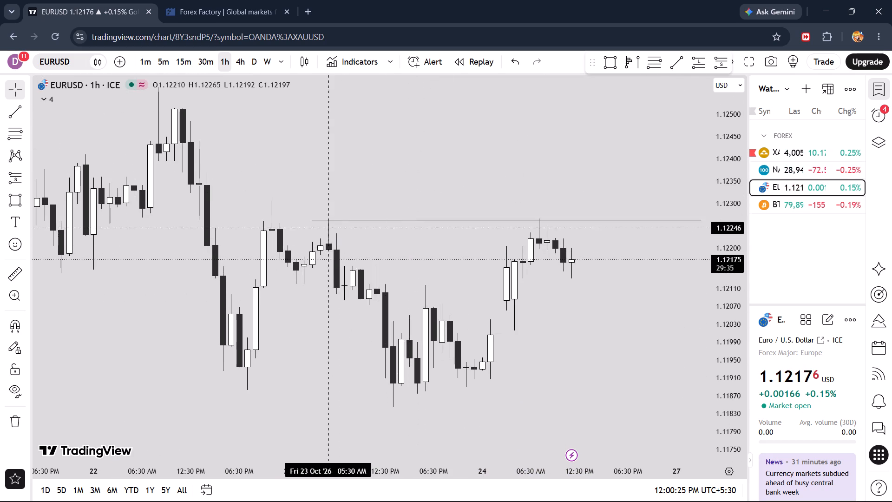
left_click_drag(344, 221, 356, 220)
left_click(356, 192)
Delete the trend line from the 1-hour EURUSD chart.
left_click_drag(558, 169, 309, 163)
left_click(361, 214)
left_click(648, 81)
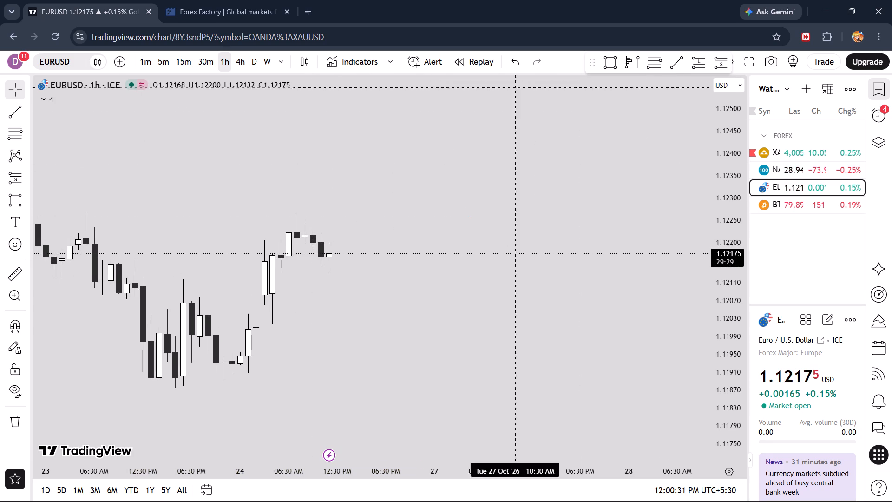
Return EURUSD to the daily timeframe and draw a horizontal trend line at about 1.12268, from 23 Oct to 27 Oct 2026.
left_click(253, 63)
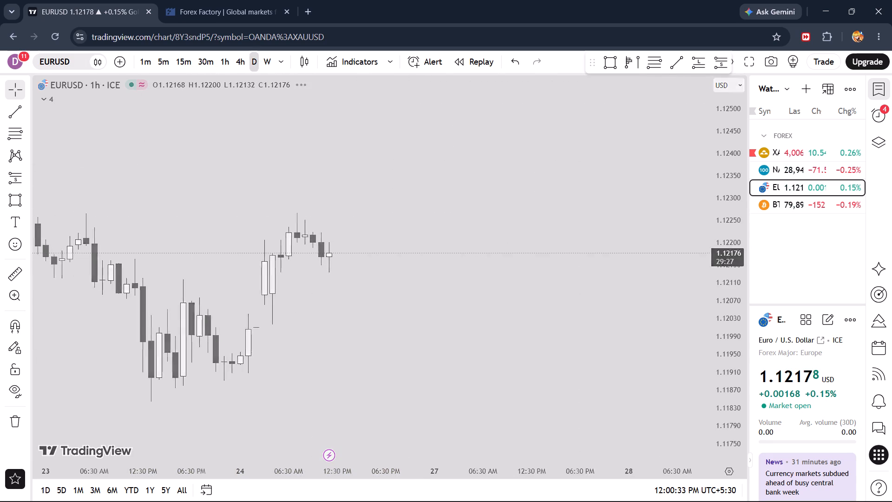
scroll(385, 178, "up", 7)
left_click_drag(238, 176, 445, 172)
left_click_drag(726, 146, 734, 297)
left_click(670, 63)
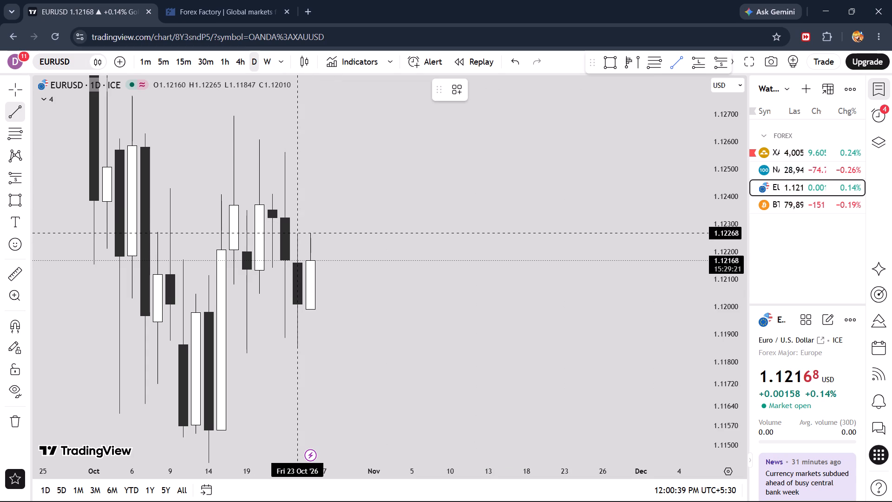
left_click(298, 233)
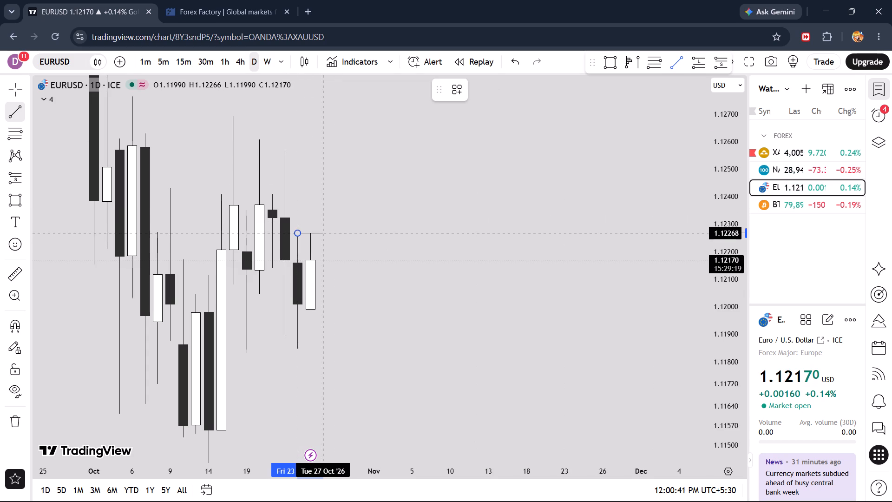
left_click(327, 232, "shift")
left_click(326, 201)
Examine the trend line against the daily candles and on the 4-hour timeframe.
scroll(326, 201, "up", 4)
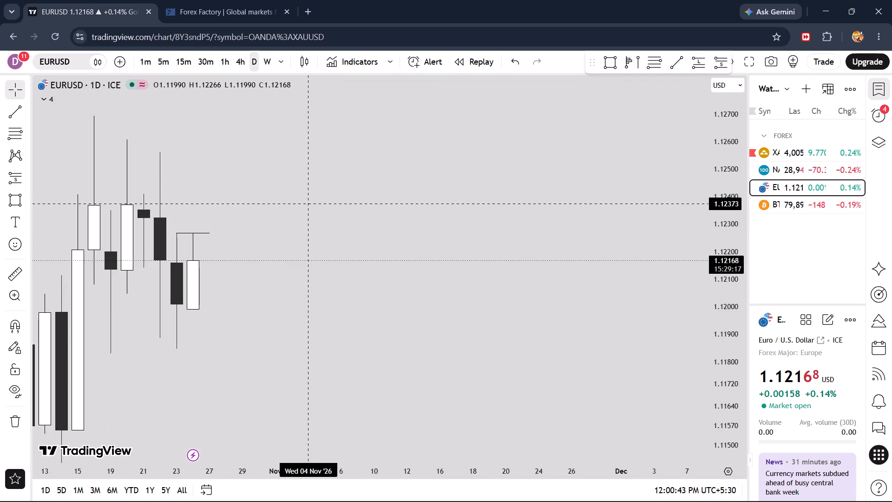
left_click_drag(239, 195, 264, 195)
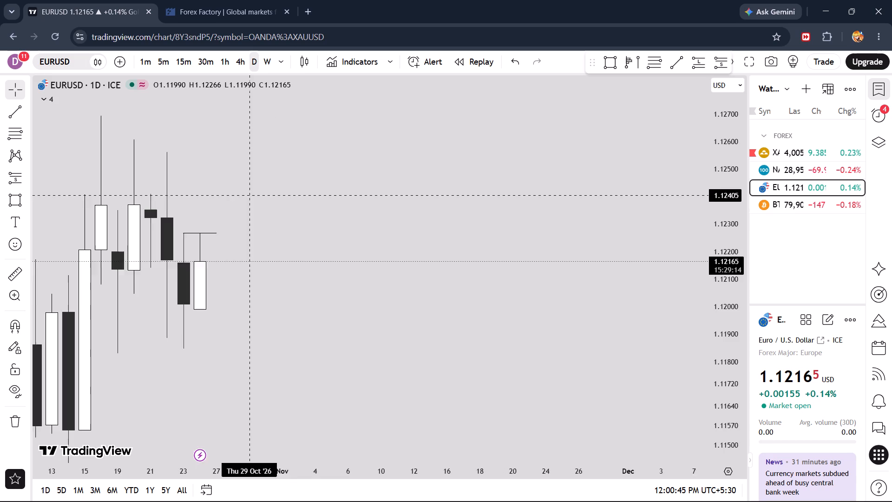
left_click_drag(264, 195, 369, 201)
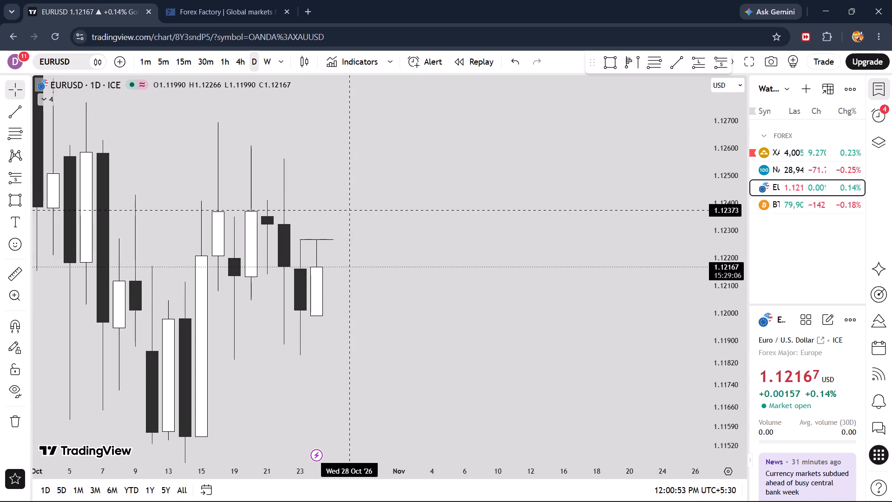
left_click(241, 60)
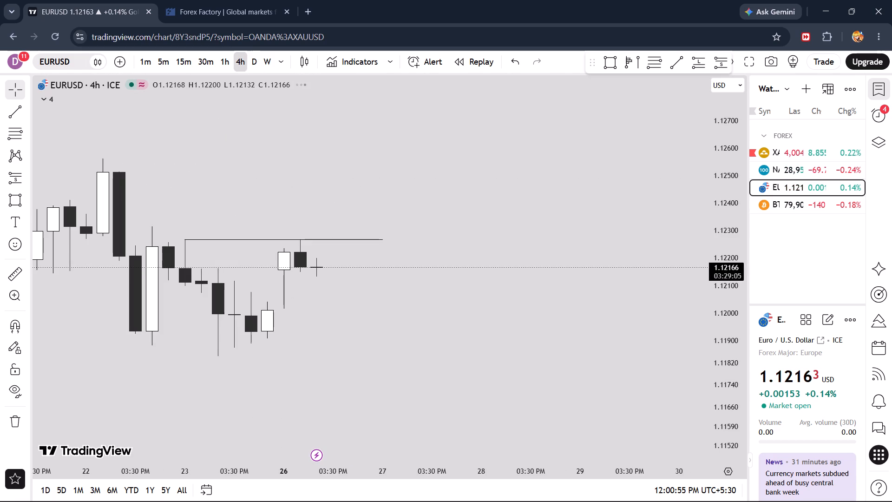
scroll(312, 141, "down", 6)
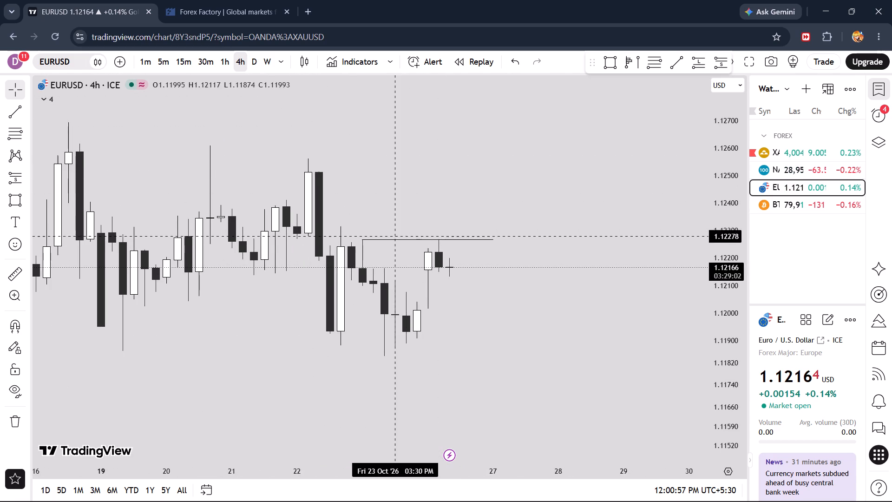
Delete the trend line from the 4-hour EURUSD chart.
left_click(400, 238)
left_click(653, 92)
Examine the October price action of EURUSD on the 4-hour timeframe.
left_click_drag(419, 157, 478, 146)
scroll(375, 136, "down", 4)
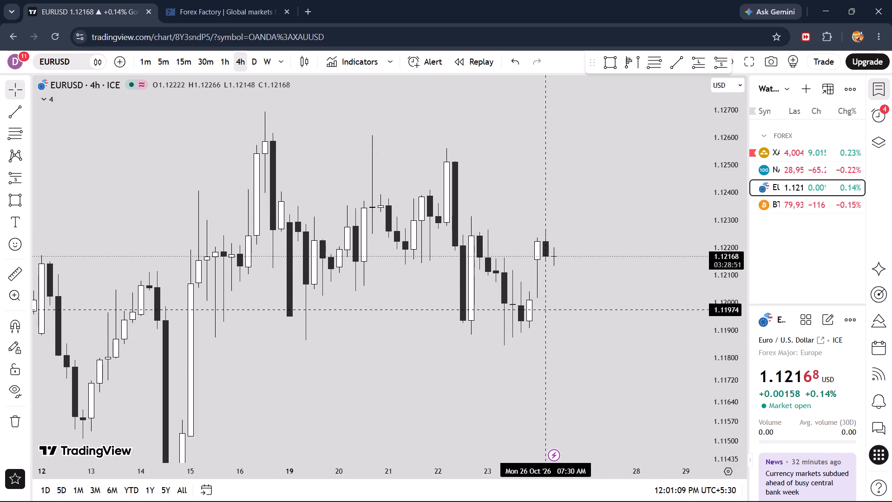
left_click_drag(628, 224, 530, 220)
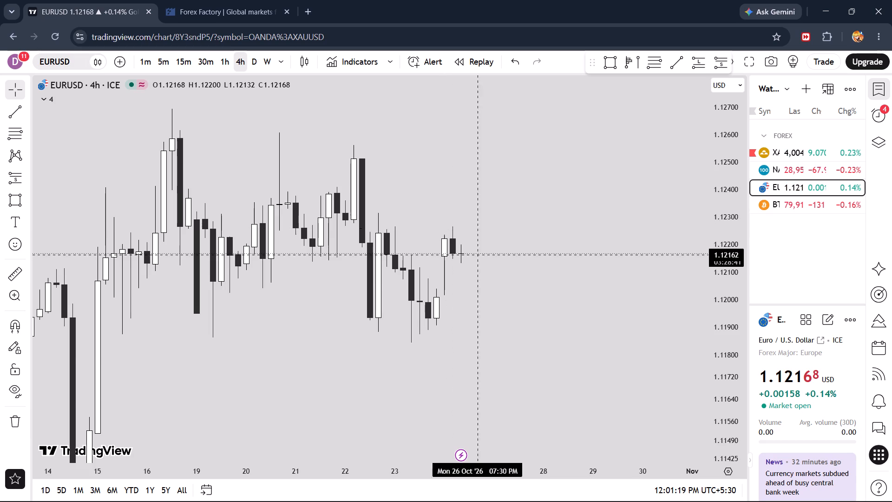
Switch to Spotify, open the English song playlist and play Runaway by AURORA.
left_click(532, 493)
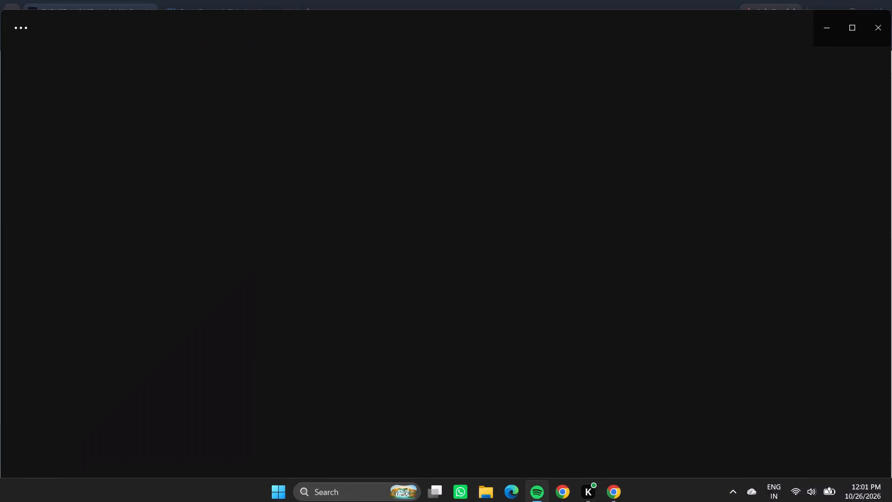
left_click(29, 166)
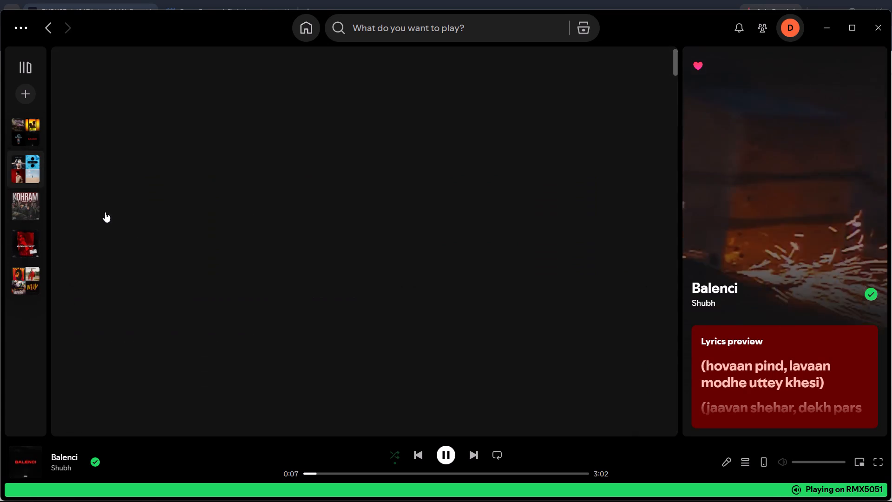
scroll(253, 301, "down", 17)
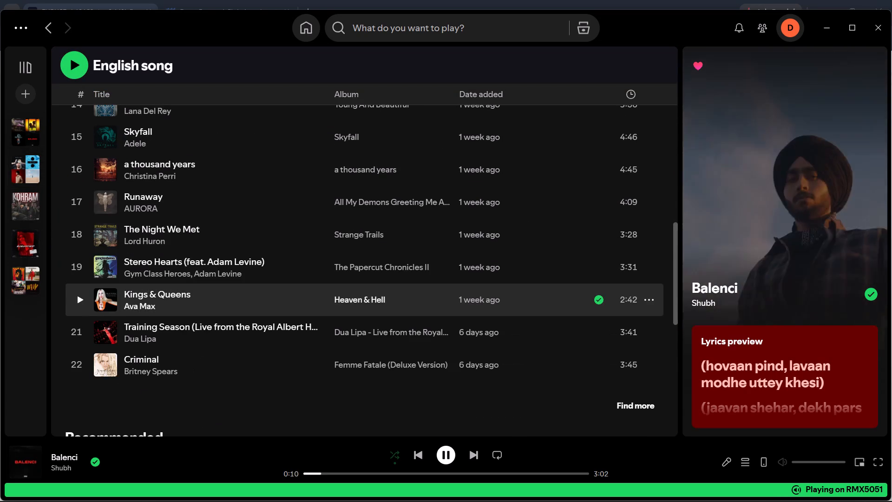
left_click(81, 207)
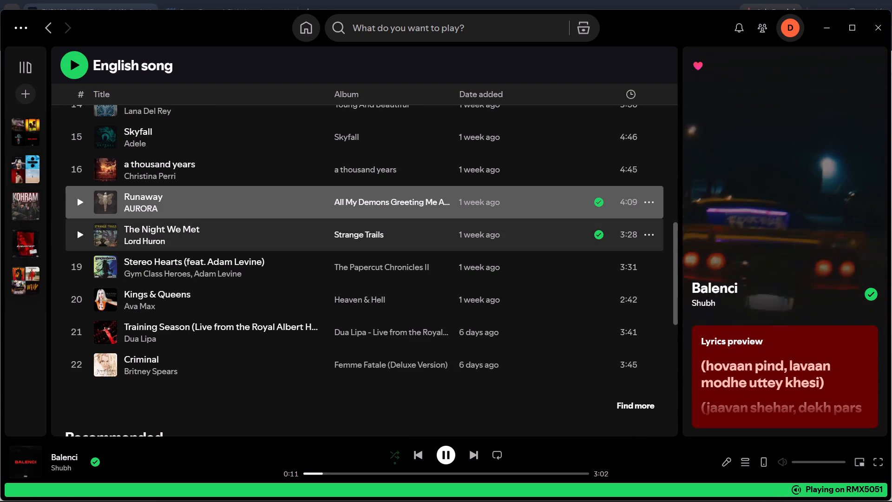
Play The Night We Met by Lord Huron from the English song playlist, then minimise Spotify to return to the chart.
left_click(81, 239)
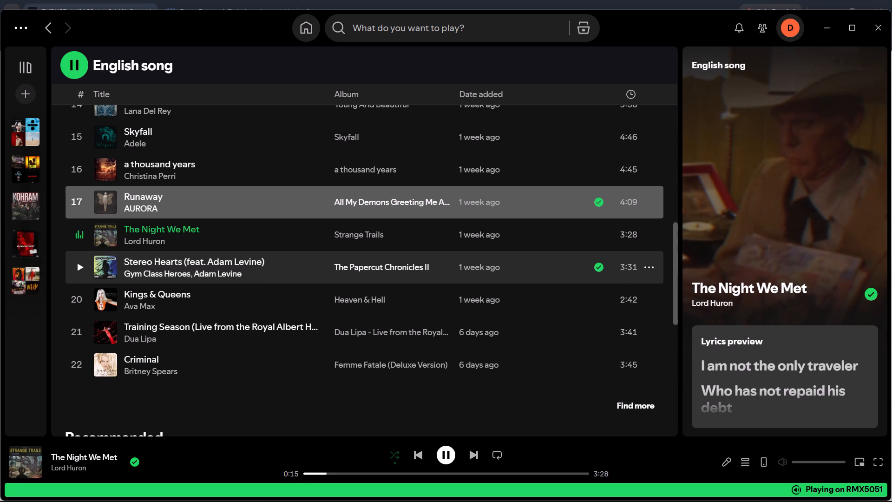
left_click(830, 26)
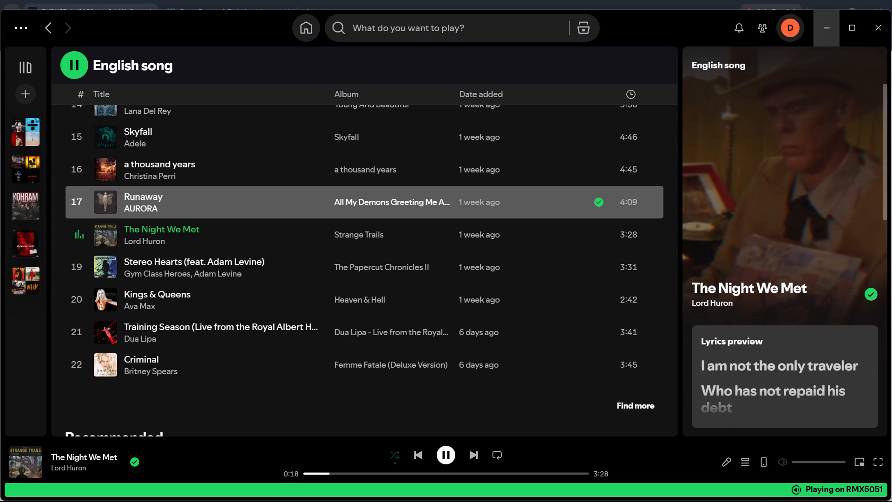
On the daily EURUSD chart, draw a short horizontal trend line at the 23 October candle's high, about 1.1227.
left_click_drag(519, 213, 539, 201)
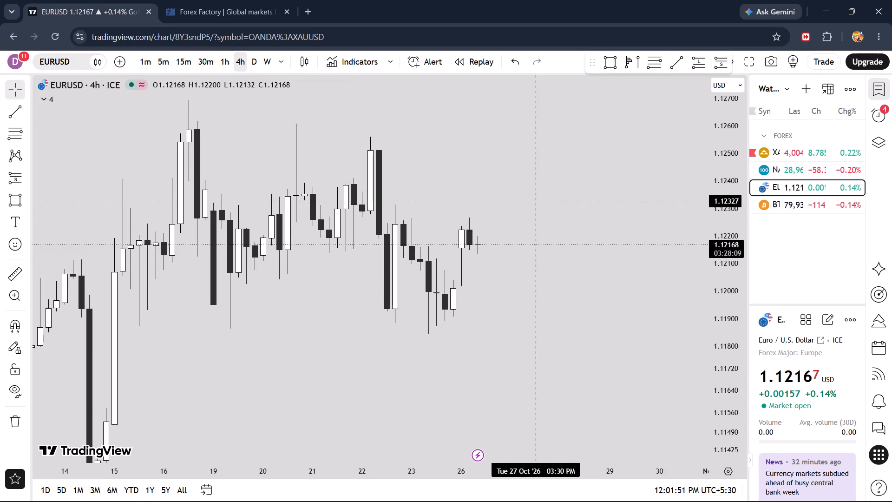
left_click_drag(521, 145, 588, 300)
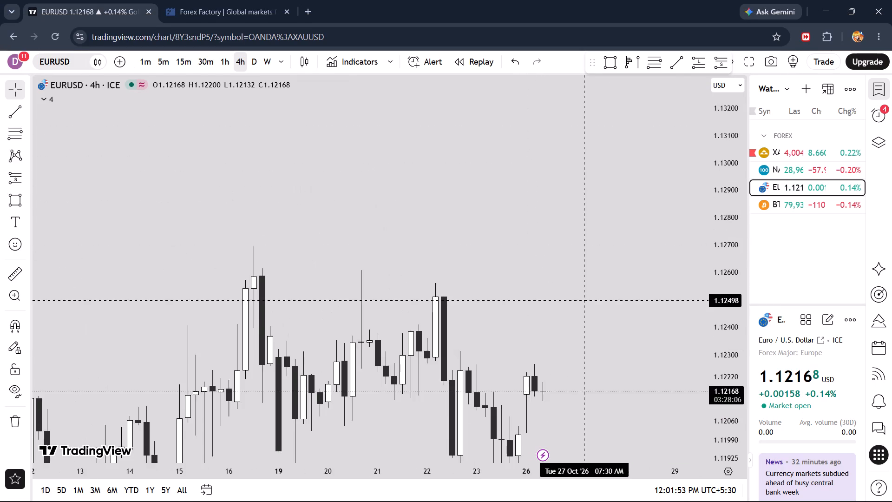
left_click_drag(588, 300, 519, 154)
left_click_drag(714, 125, 728, 256)
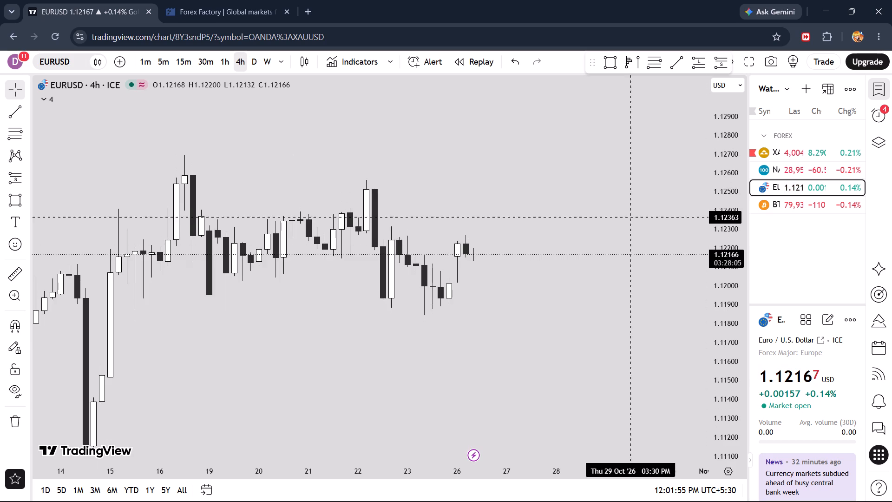
scroll(623, 214, "down", 5)
left_click(251, 60)
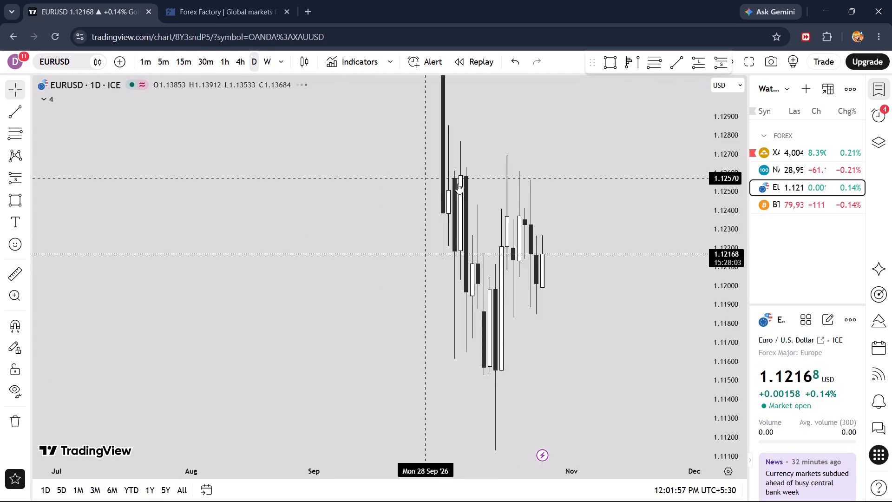
scroll(481, 186, "up", 4)
scroll(529, 178, "up", 5)
left_click(683, 64)
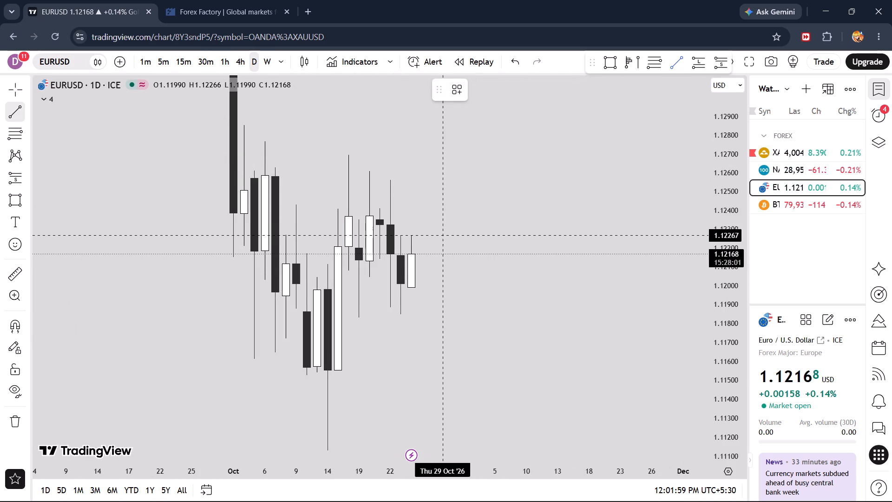
left_click(401, 235)
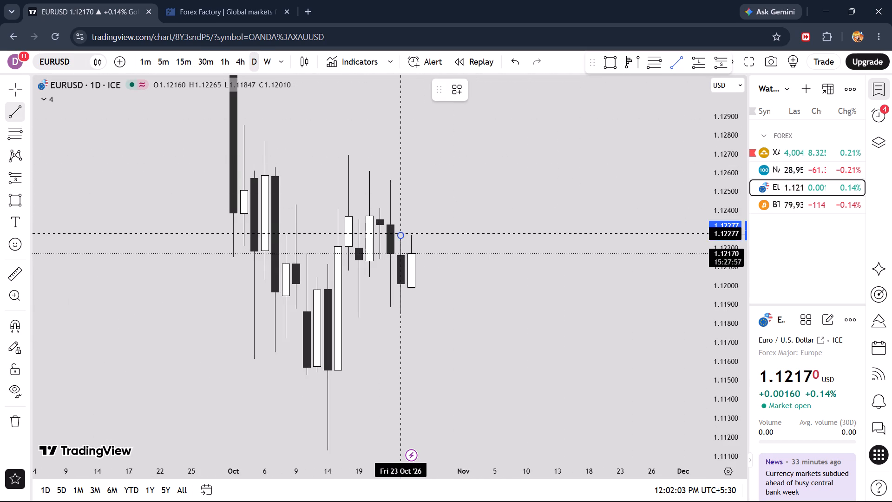
left_click(423, 233, "shift")
left_click(414, 210)
Copy the horizontal line down and align the copy with the 23 October candle's low, about 1.11845.
left_click_drag(449, 213, 466, 170)
scroll(459, 191, "up", 3)
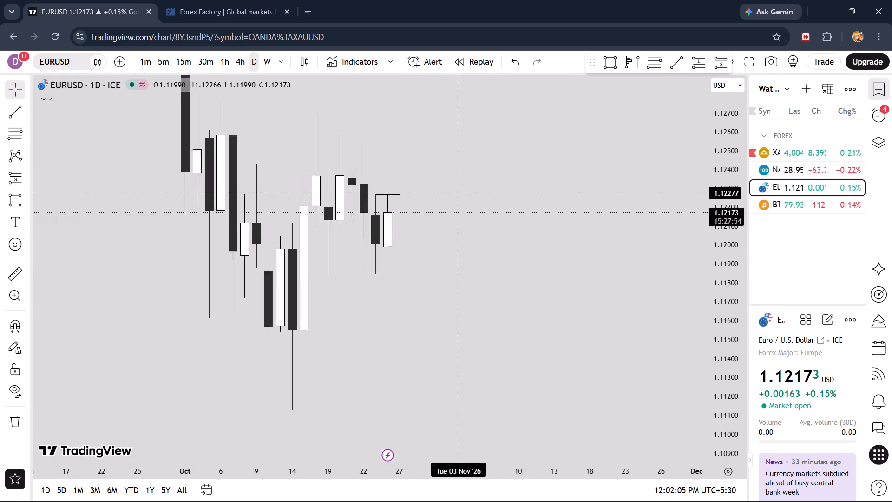
scroll(458, 193, "up", 5)
left_click_drag(233, 194, 241, 263, "ctrl")
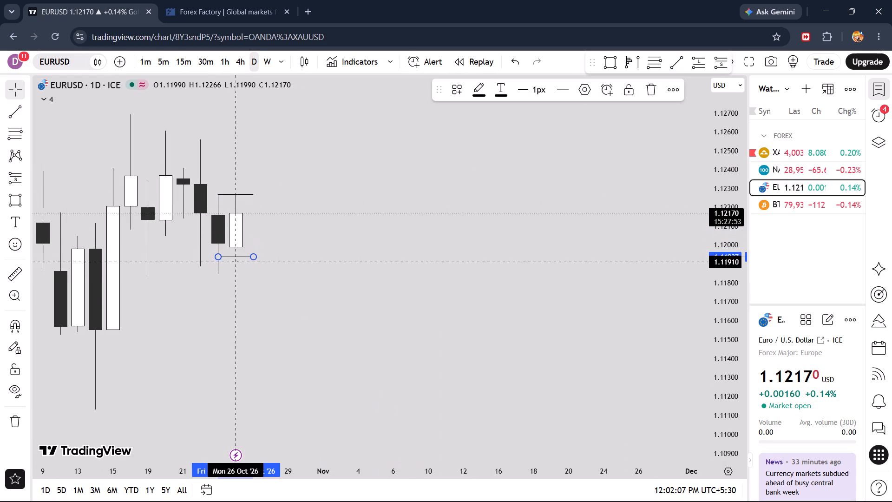
left_click_drag(241, 263, 241, 279, "ctrl")
left_click(269, 250)
left_click_drag(266, 250, 348, 255)
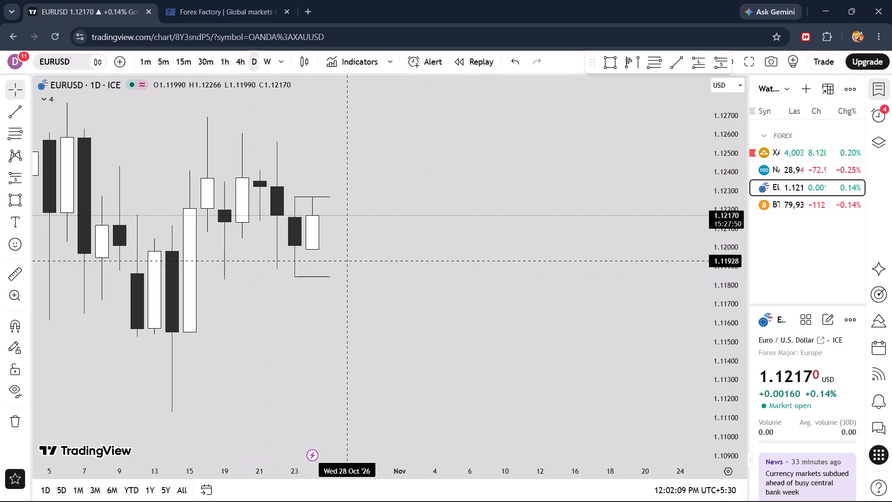
scroll(335, 262, "up", 5)
left_click(157, 277)
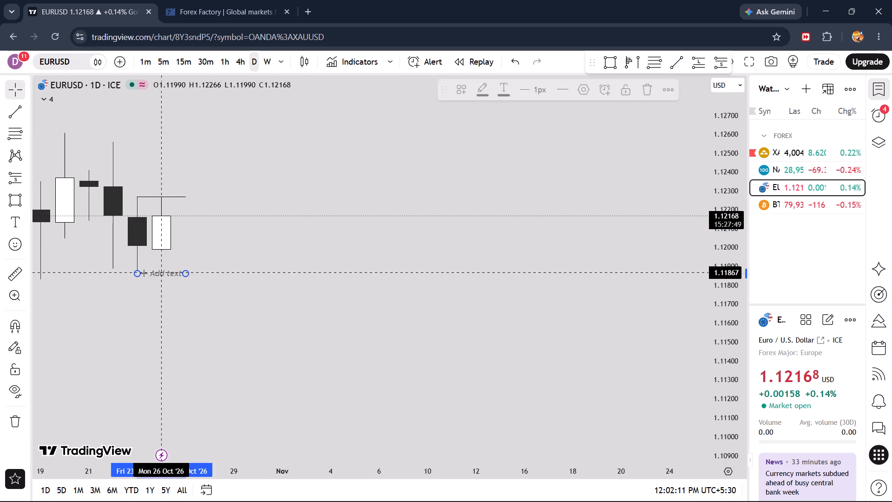
left_click(238, 261)
left_click_drag(231, 249, 358, 245)
left_click(275, 269)
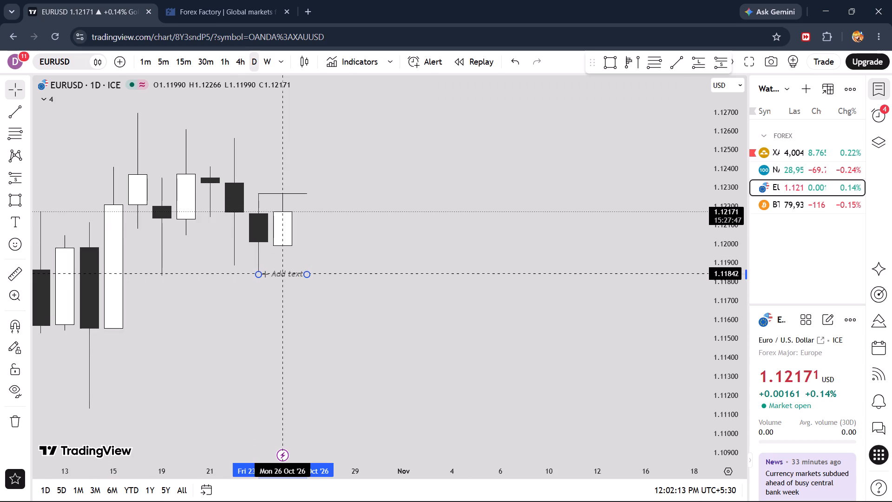
left_click_drag(295, 244, 304, 243)
left_click_drag(343, 236, 357, 237)
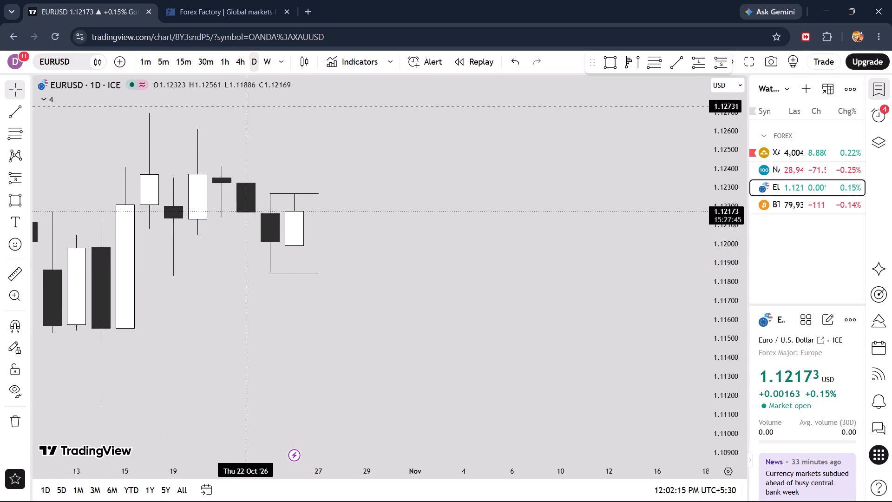
On the 4-hour timeframe, shift the lower line so it starts at the 23 October 11:30 AM candle's low.
left_click(235, 59)
scroll(256, 192, "down", 8)
scroll(293, 204, "down", 8)
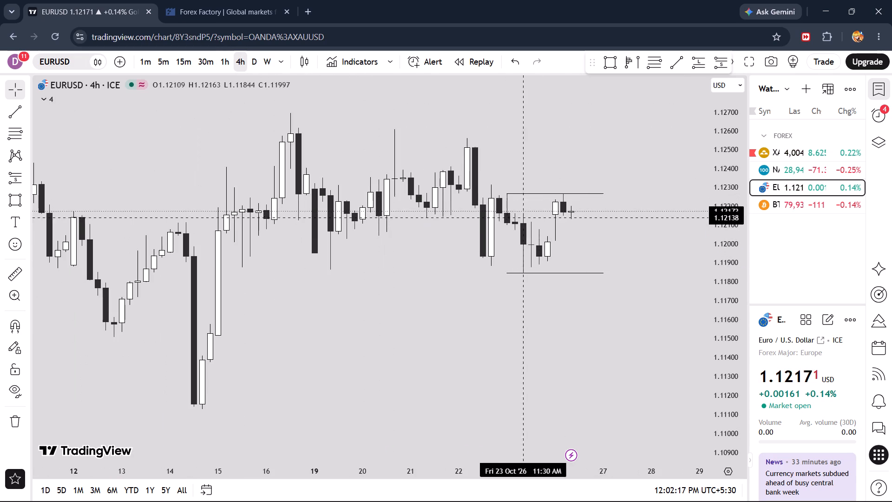
left_click_drag(598, 223, 456, 249)
left_click_drag(731, 299, 718, 145)
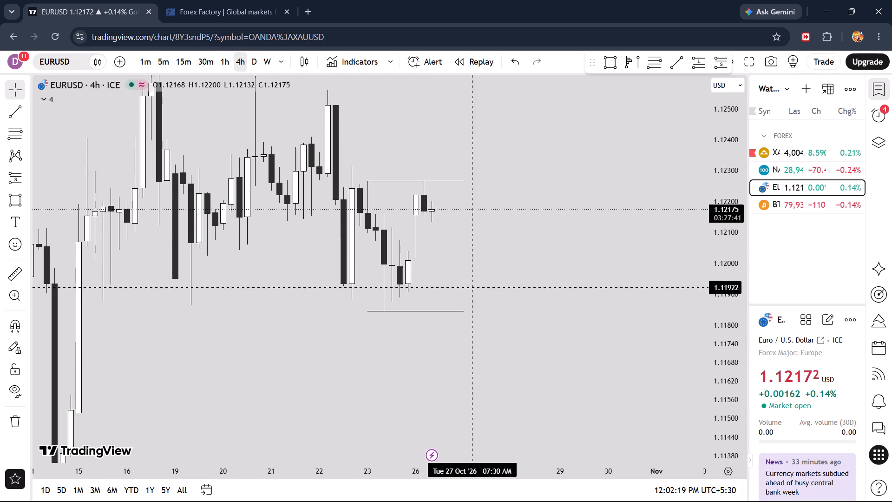
left_click_drag(398, 311, 413, 311)
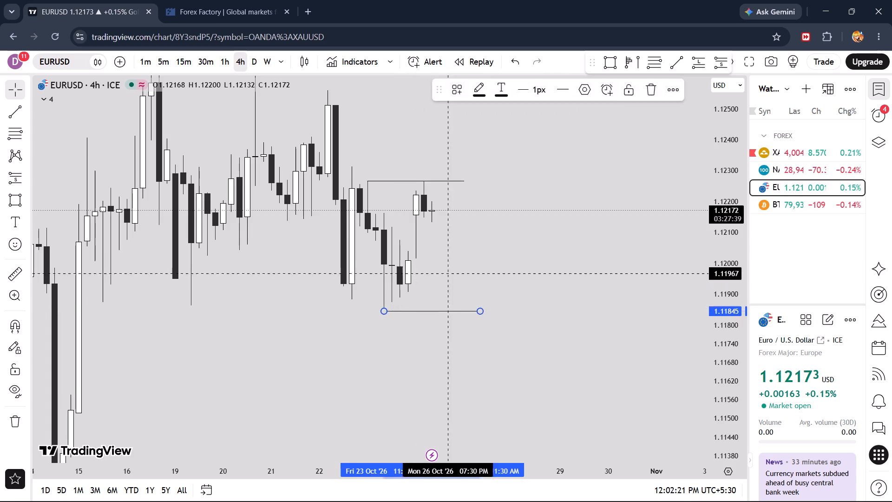
left_click_drag(467, 257, 467, 251)
Draw a short horizontal line at about 1.11882 from the 22 October low to the 23 October 11:30 AM candle and label it X.
left_click_drag(481, 214, 575, 228)
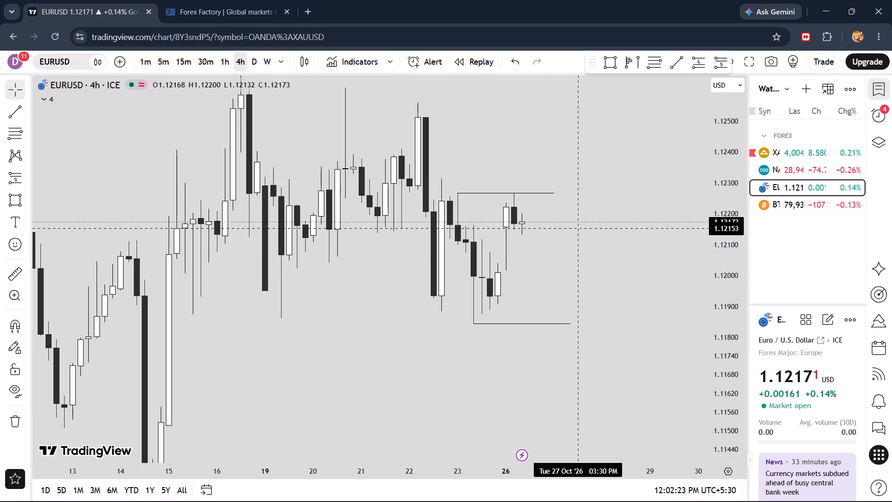
scroll(575, 228, "up", 5)
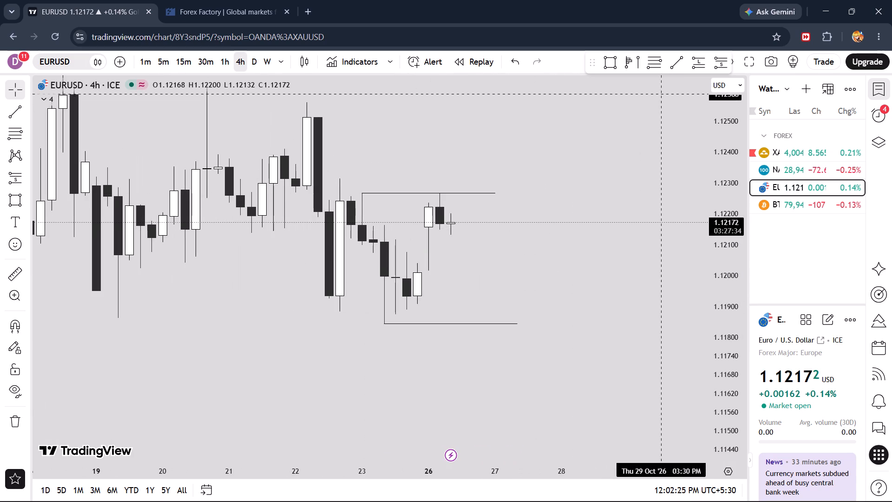
left_click(682, 61)
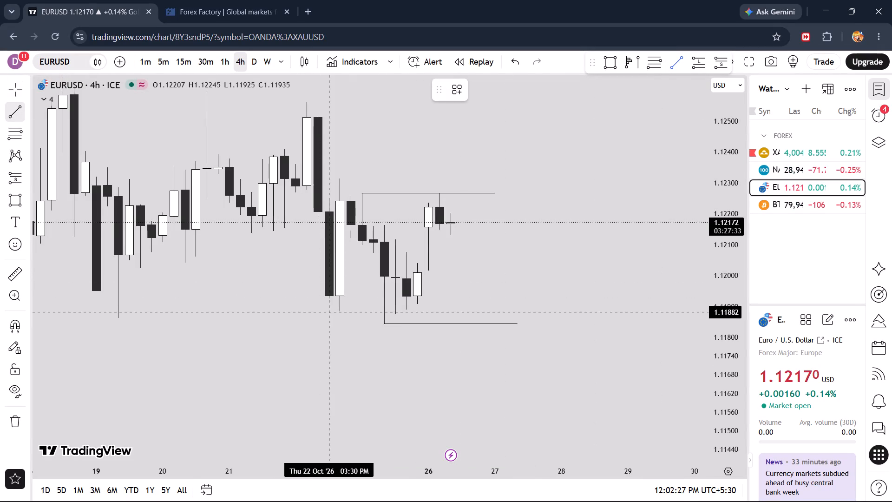
left_click(340, 312)
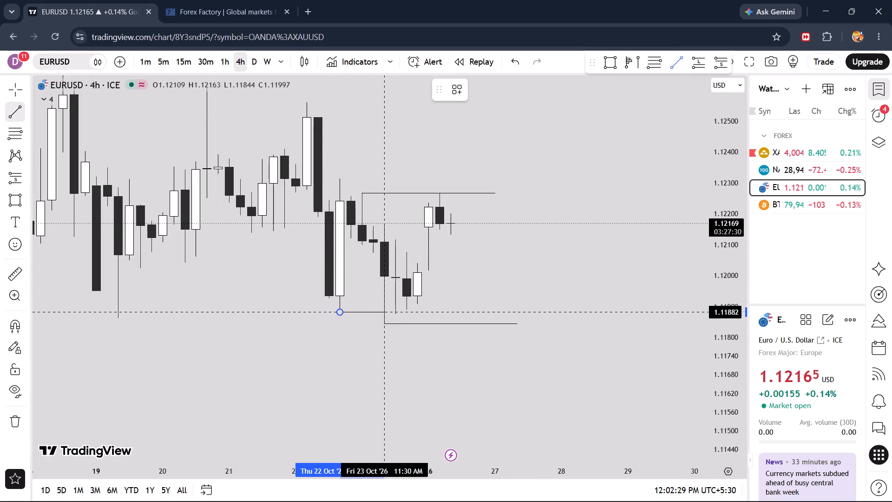
left_click(384, 310, "shift")
left_click(462, 90)
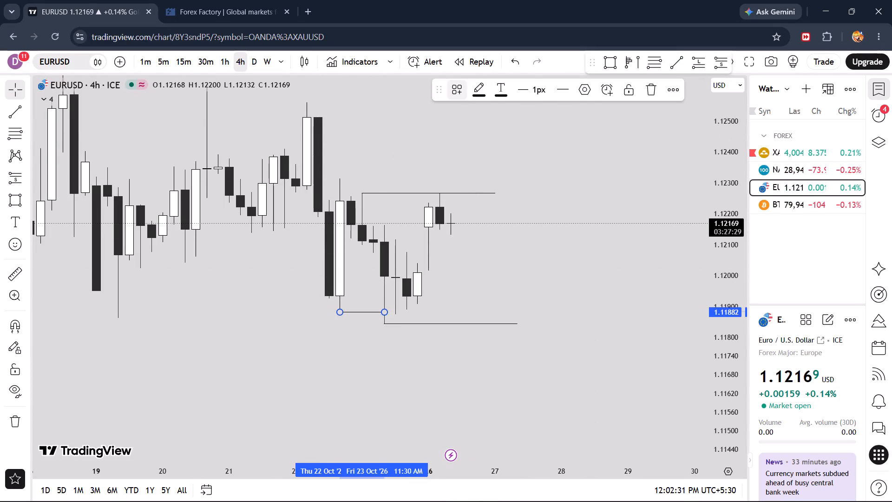
left_click(500, 360)
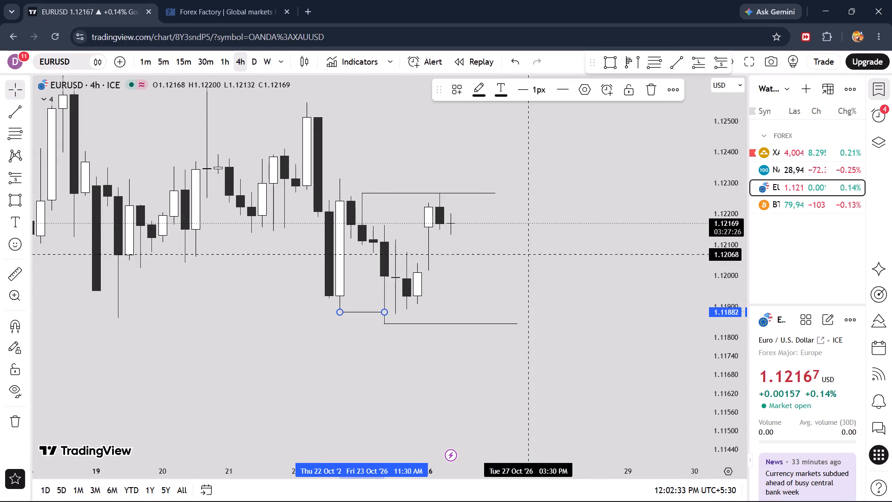
Apply the PDH drawing template to the upper horizontal line on the 4-hour chart.
left_click_drag(526, 228, 574, 244)
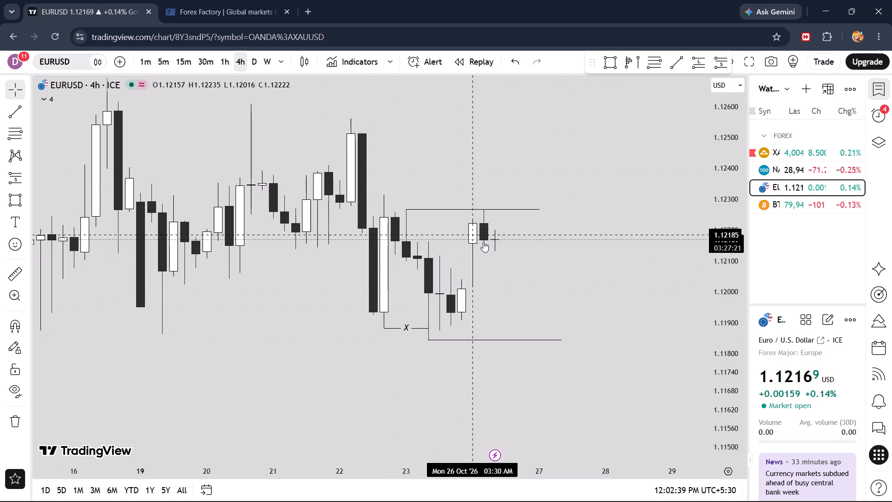
left_click_drag(498, 168, 533, 169)
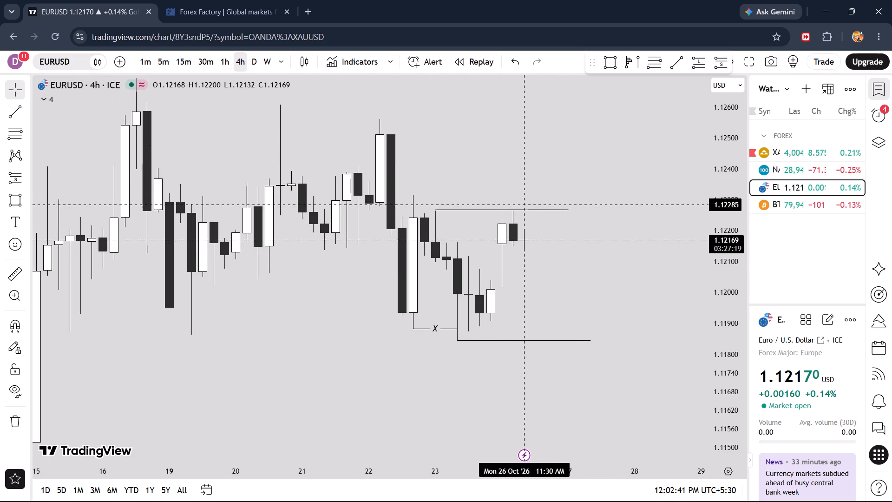
left_click(524, 211)
left_click(460, 89)
scroll(496, 334, "down", 2)
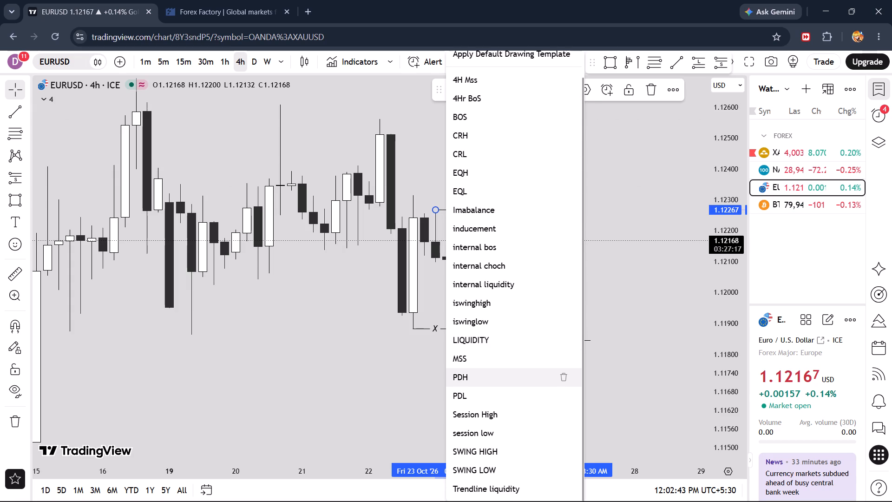
left_click(474, 381)
Apply the PDL drawing template to the lower horizontal line at 1.11845.
left_click(540, 337)
left_click(538, 341)
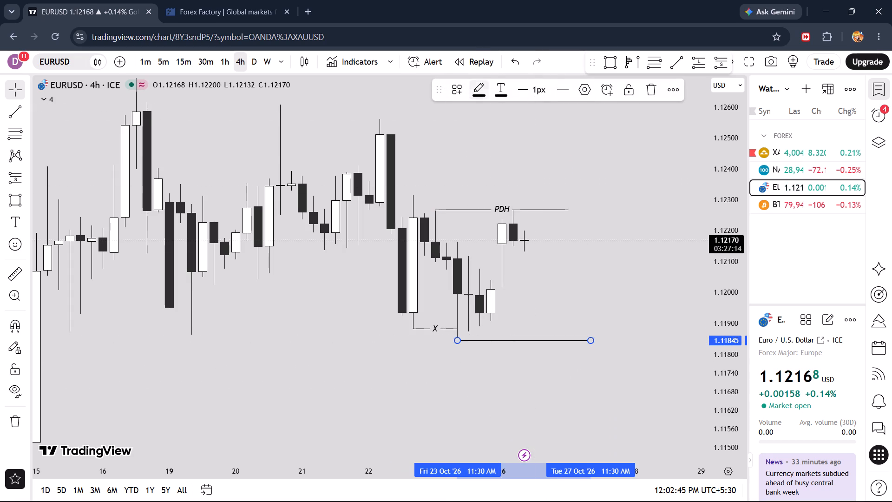
left_click(447, 89)
scroll(484, 298, "down", 6)
left_click(486, 392)
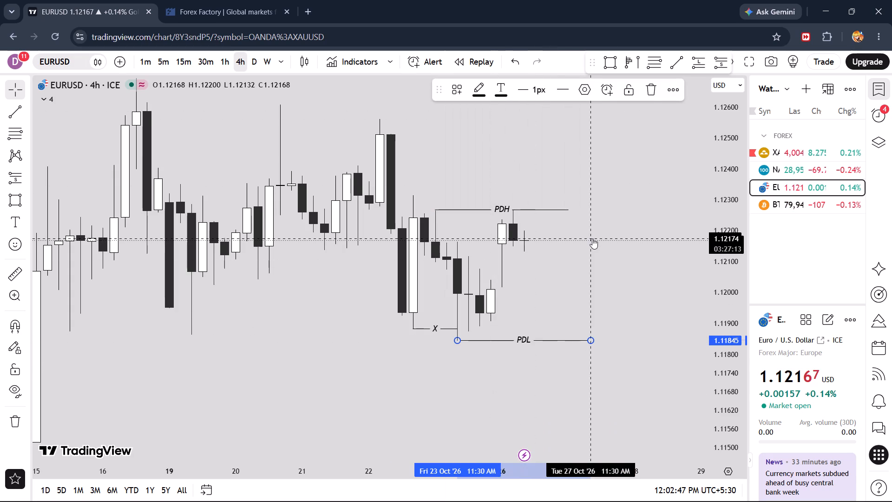
Examine EURUSD price action around the PDH, PDL and X levels on the 4-hour and 30-minute timeframes.
left_click_drag(592, 238, 555, 241)
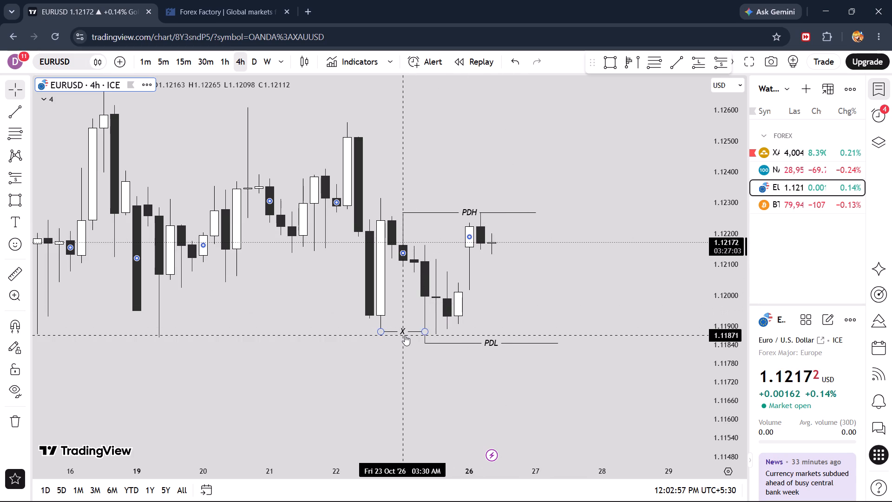
left_click_drag(559, 292, 576, 314)
scroll(421, 309, "down", 7)
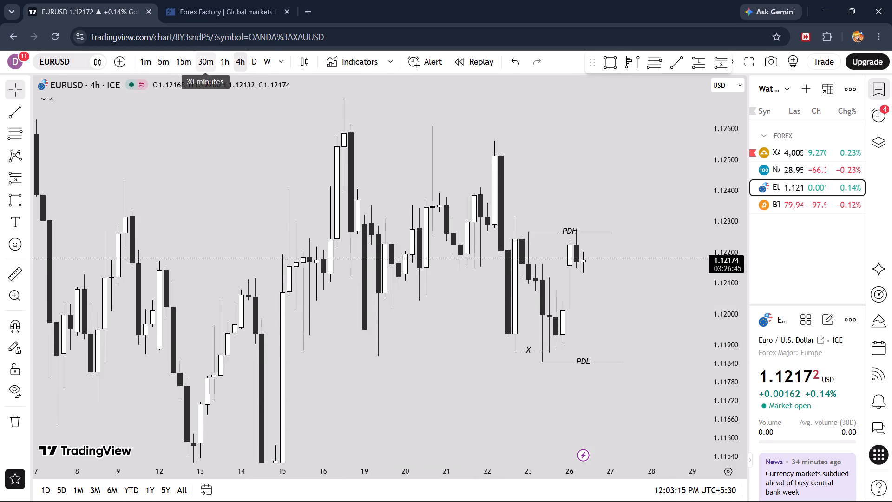
left_click_drag(632, 285, 571, 275)
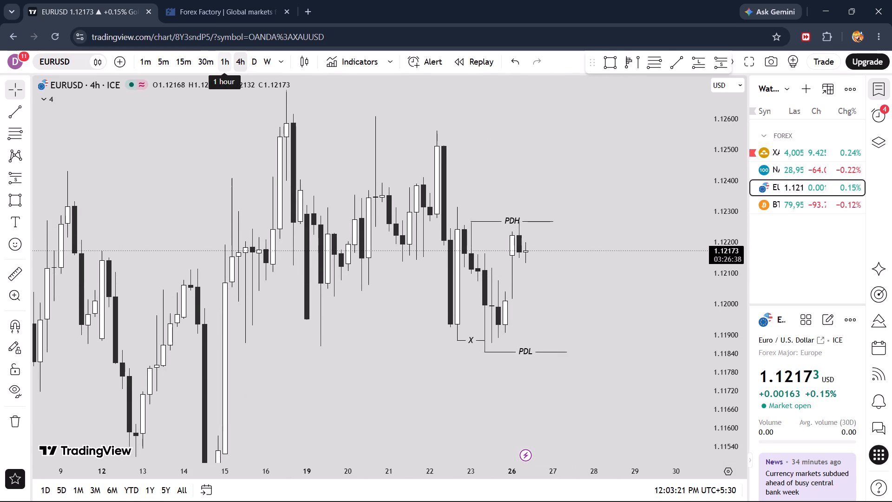
left_click(204, 58)
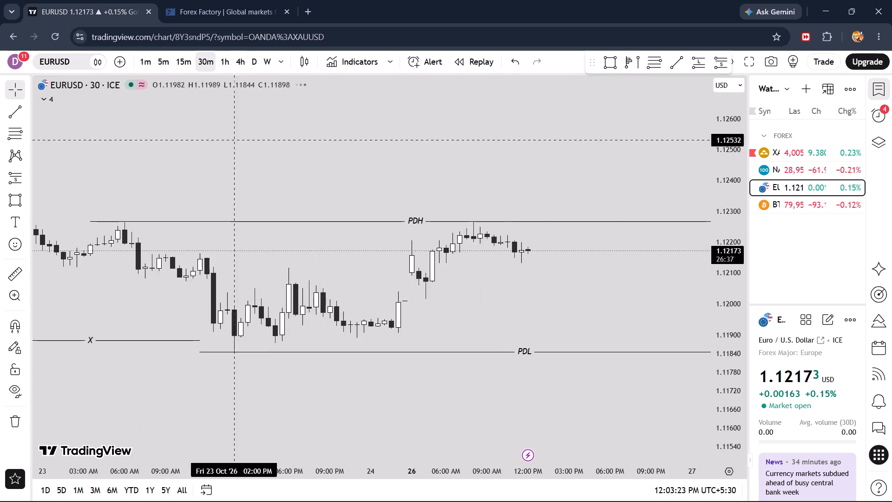
scroll(292, 295, "down", 13)
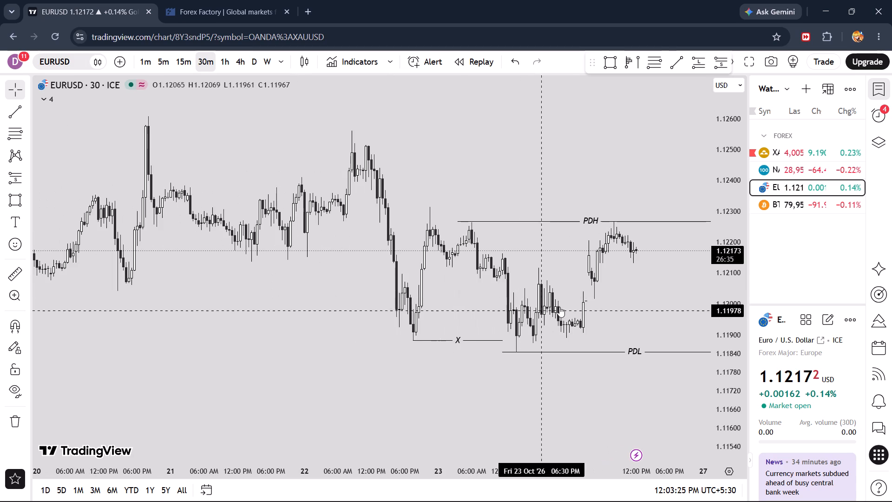
left_click_drag(641, 299, 442, 306)
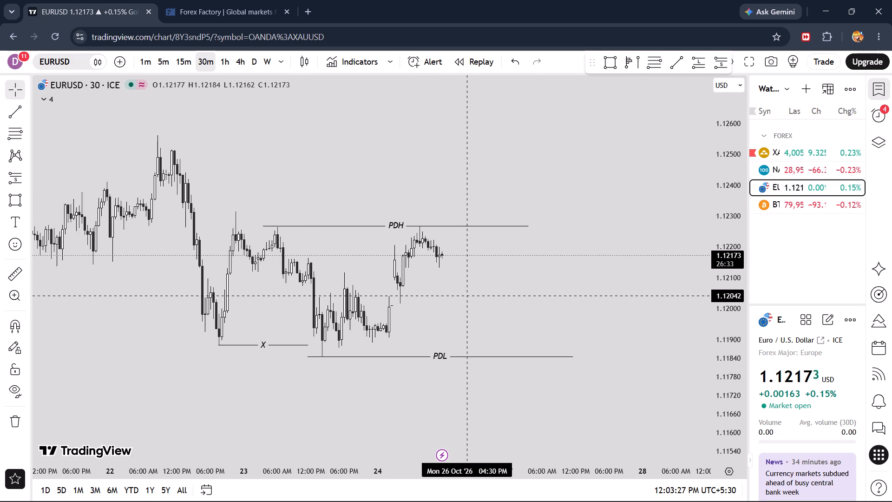
left_click_drag(727, 399, 718, 276)
left_click_drag(482, 309, 615, 302)
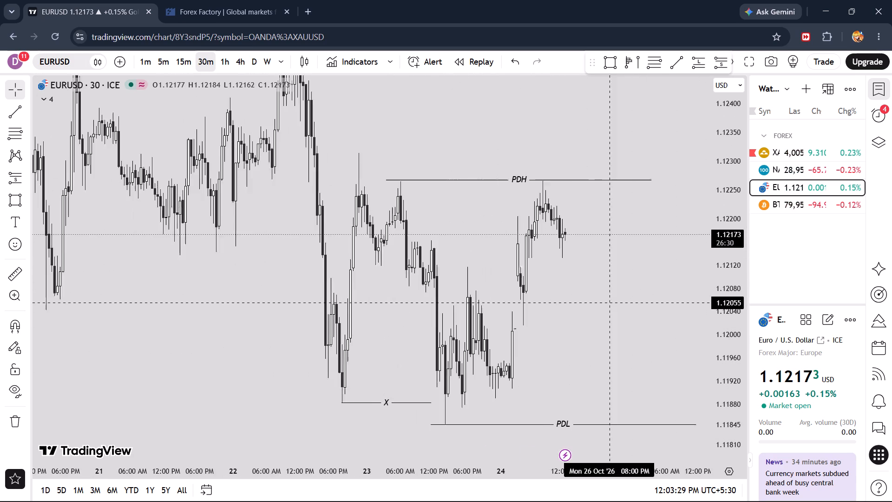
Reposition the PDL line so it starts at the 23 October 2:00 PM candle's low, at about 1.11845.
left_click_drag(615, 302, 615, 302)
scroll(600, 303, "up", 5)
left_click_drag(458, 180, 476, 182)
left_click(450, 161)
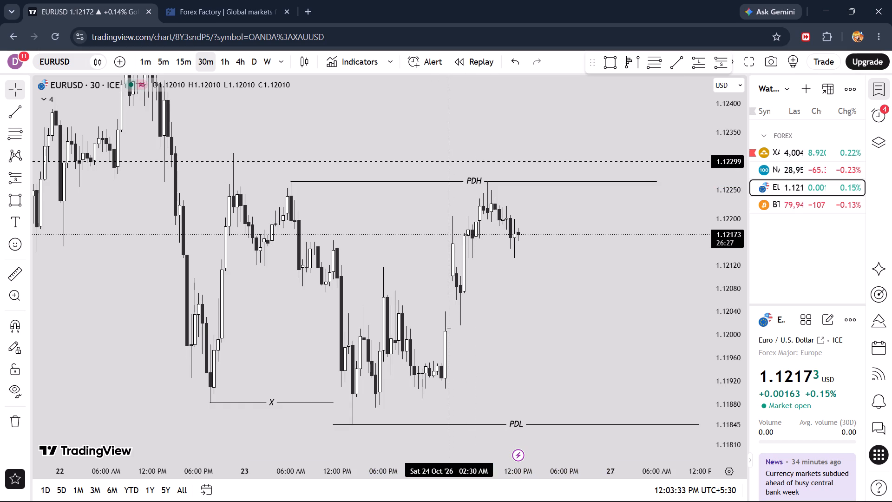
left_click_drag(359, 175, 367, 139)
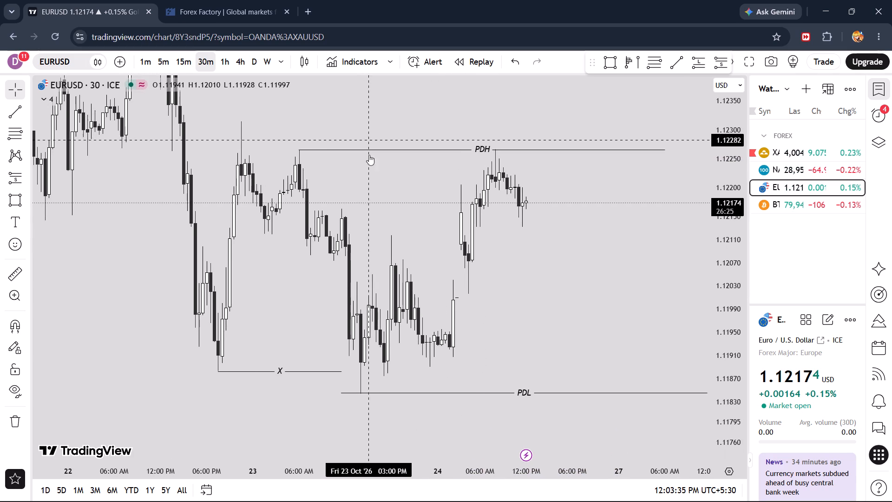
left_click_drag(525, 395, 544, 395)
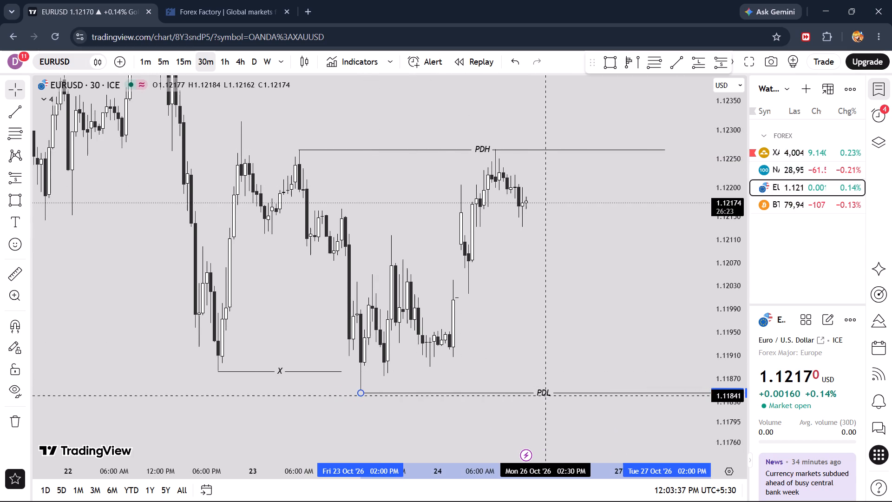
left_click_drag(544, 395, 544, 394)
left_click(542, 350)
left_click(542, 393)
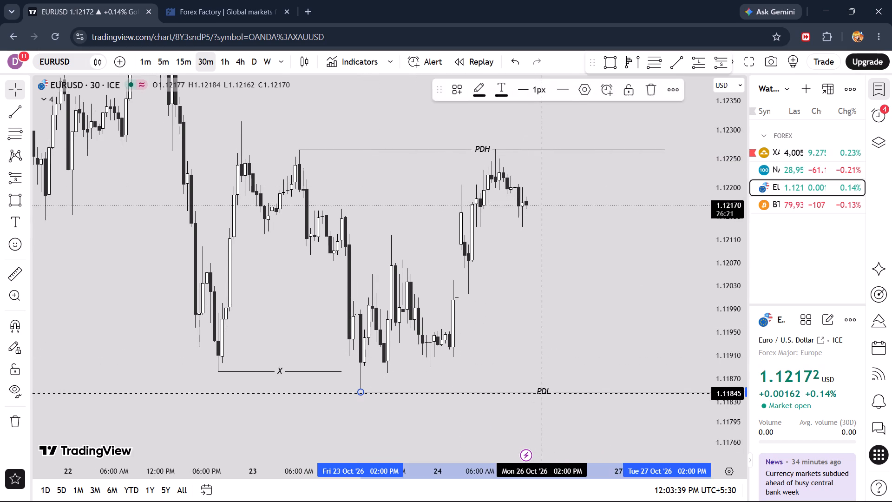
left_click(539, 358)
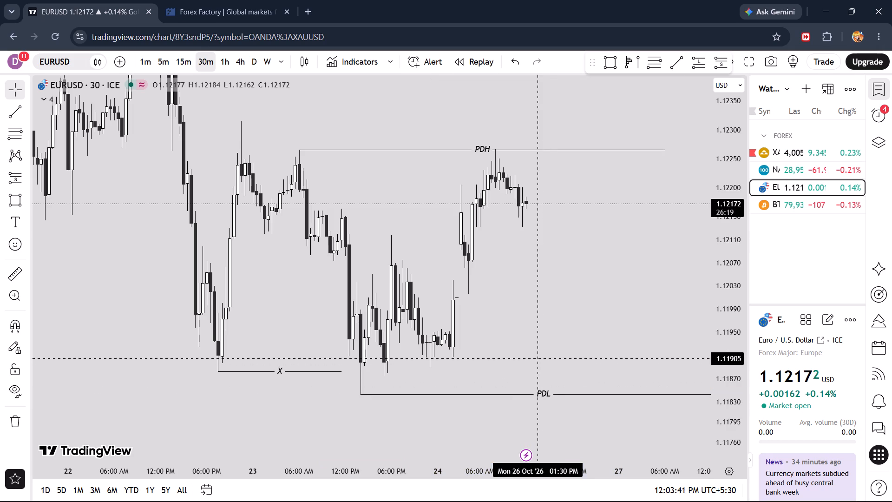
left_click(549, 392)
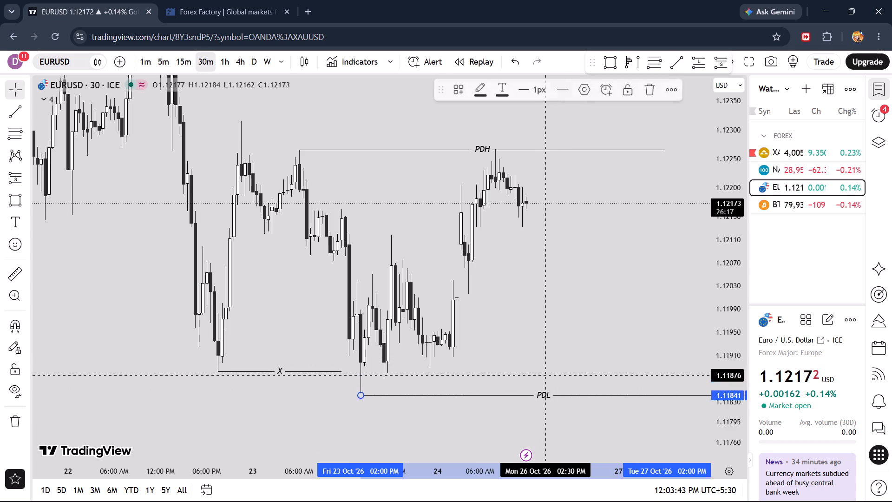
left_click(546, 362)
left_click(549, 394)
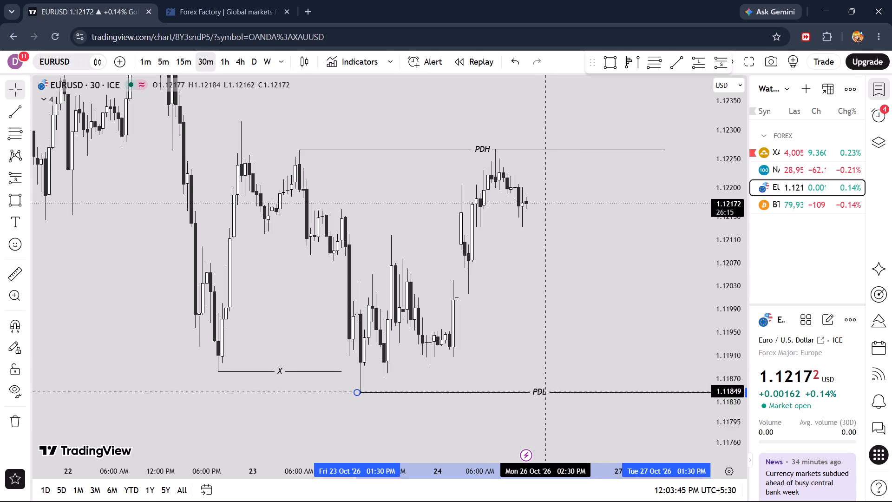
left_click(553, 338)
Draw a horizontal trend line at about 1.12117 from the 23 October 6:00 PM high to 26 October 3:30 AM with the internal bos template.
left_click_drag(561, 294, 563, 339)
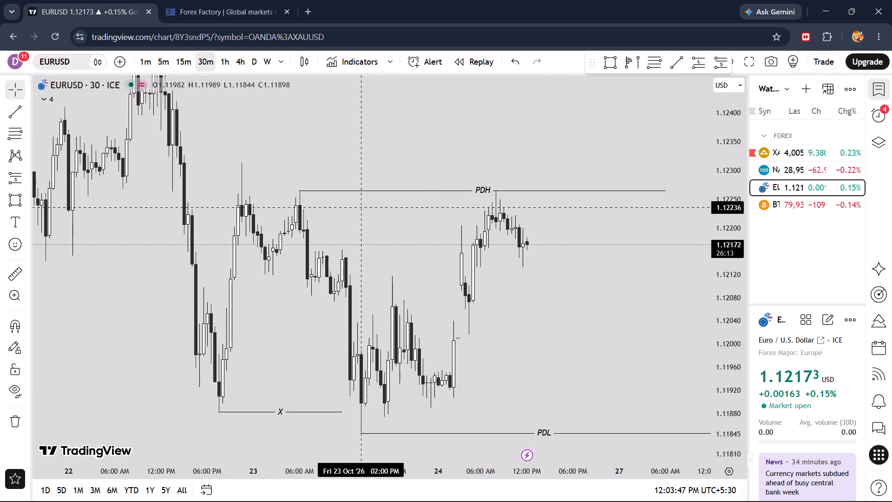
left_click_drag(722, 369, 712, 182)
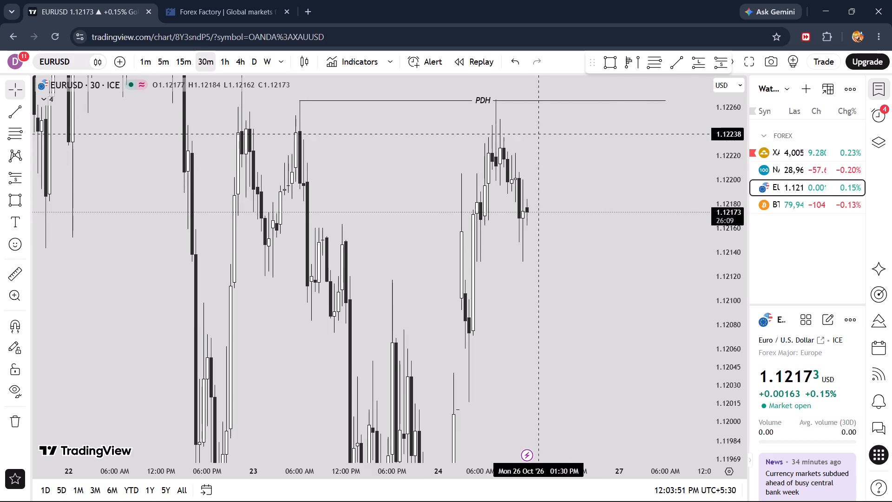
left_click_drag(543, 134, 554, 211)
left_click_drag(722, 121, 727, 144)
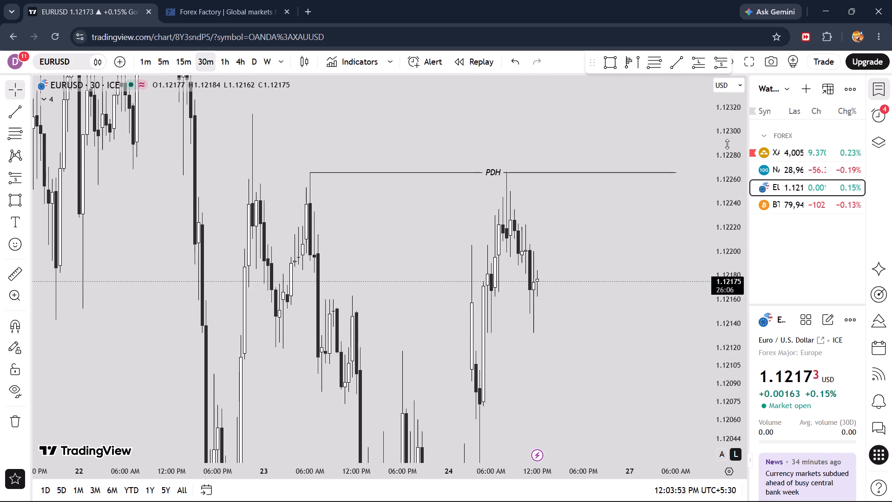
left_click_drag(727, 144, 757, 339)
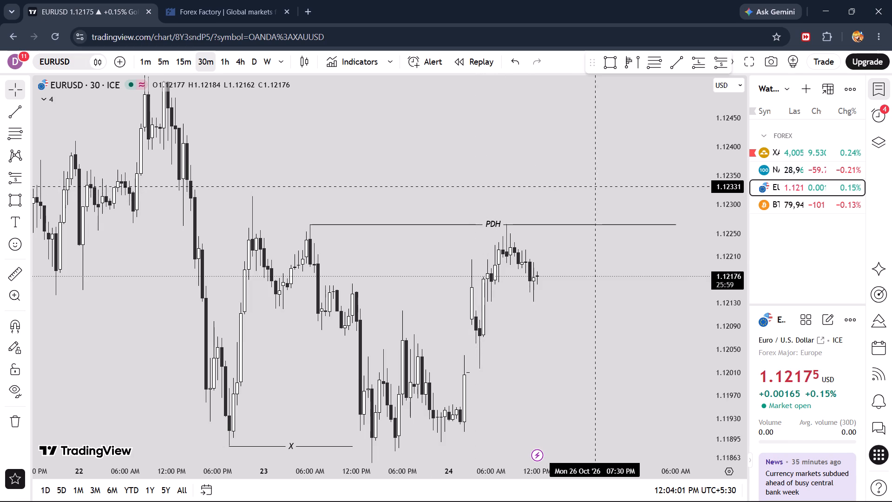
left_click_drag(594, 186, 486, 175)
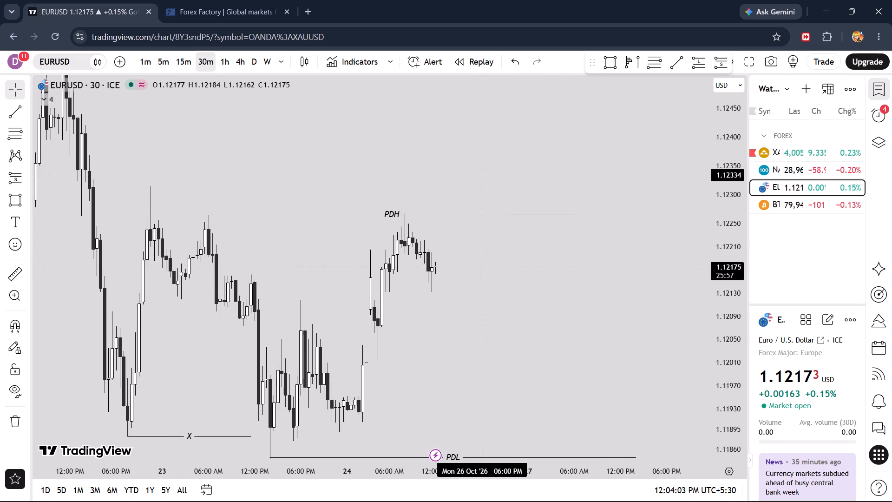
left_click_drag(488, 314, 518, 242)
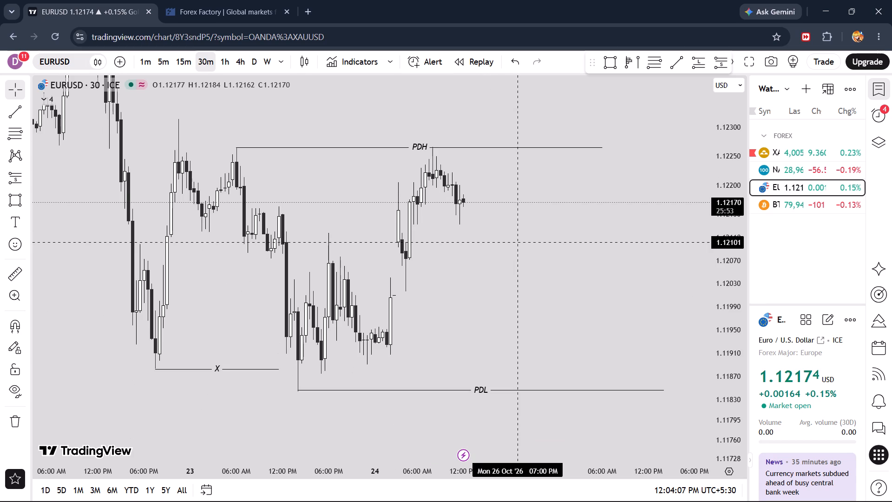
left_click(688, 65)
left_click(676, 59)
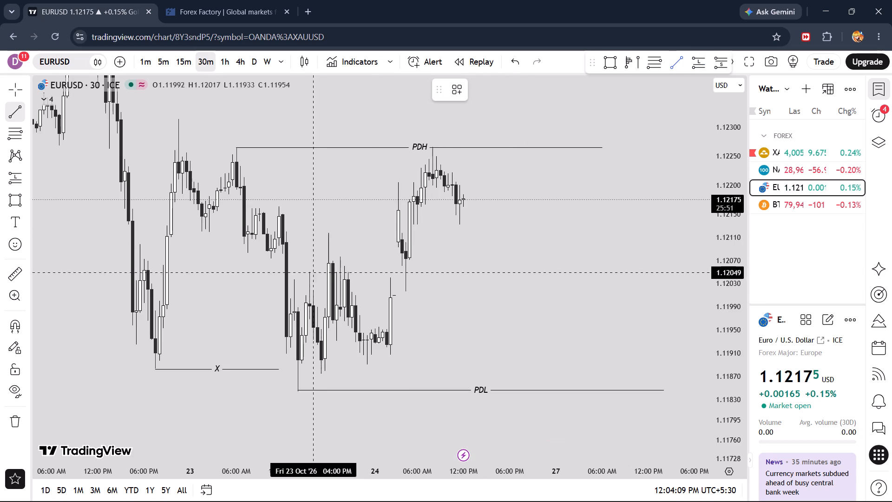
left_click(328, 233)
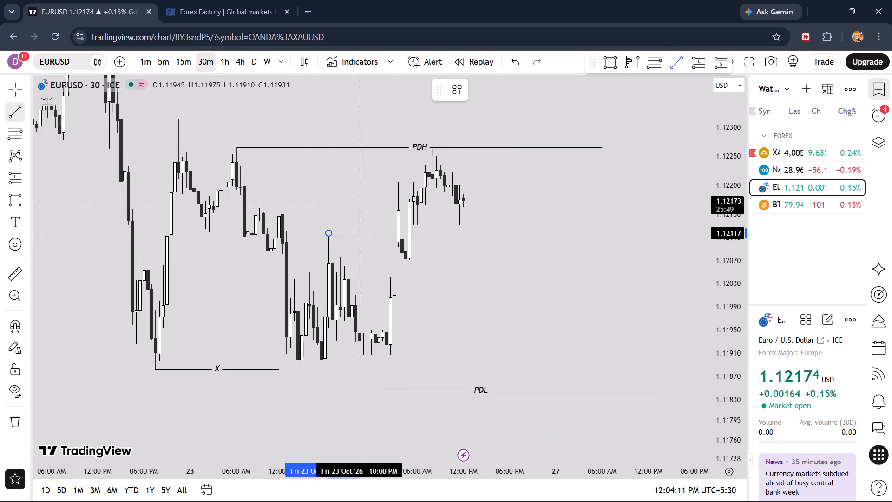
left_click(397, 239, "shift")
left_click(455, 89)
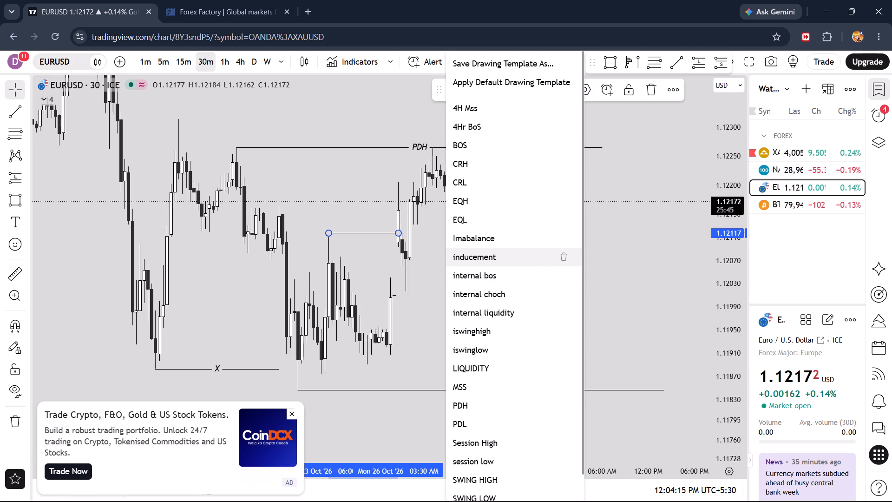
left_click(489, 274)
Draw a short trend line at about 1.12206 from the 26 October 3:30 AM high to 6:30 AM and apply the internal bos template.
left_click_drag(505, 241, 597, 263)
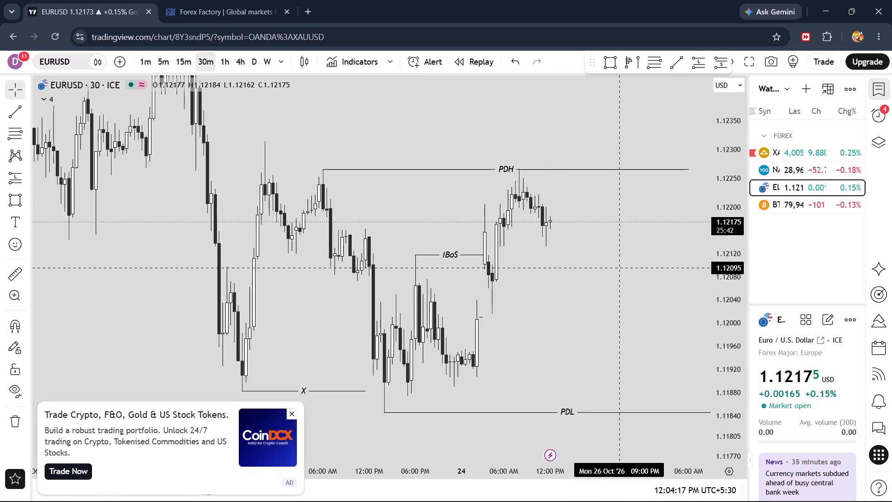
scroll(621, 268, "up", 9)
left_click(681, 59)
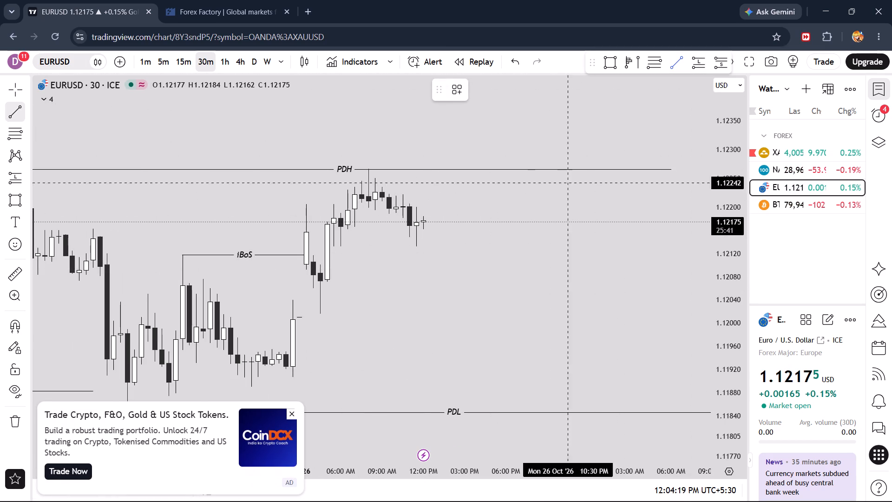
left_click(306, 205)
left_click(348, 207, "shift")
left_click(480, 230)
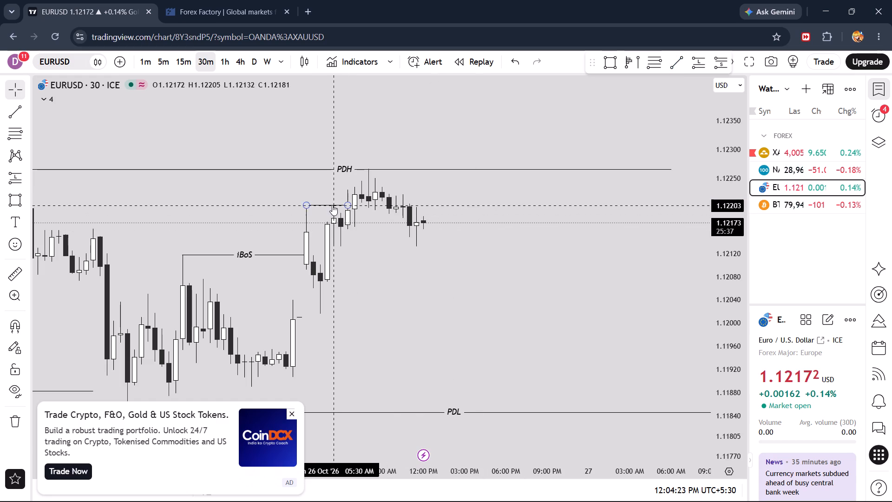
left_click(332, 205)
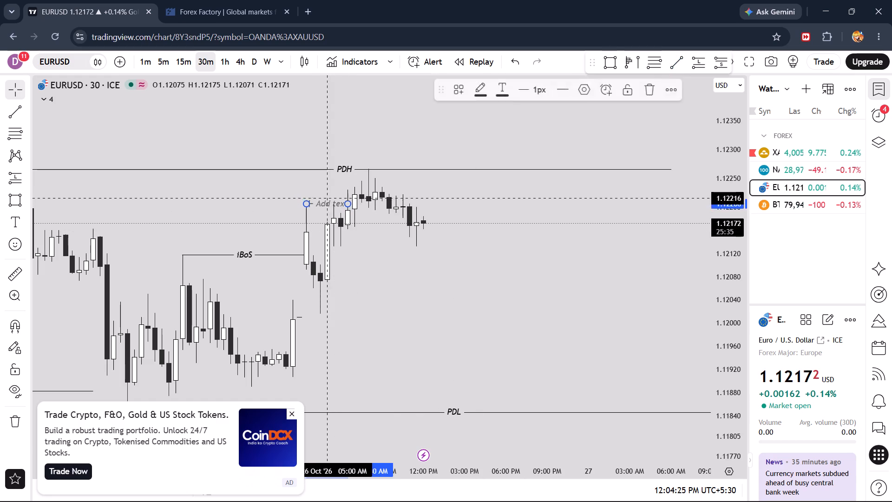
left_click(319, 195)
left_click(324, 205)
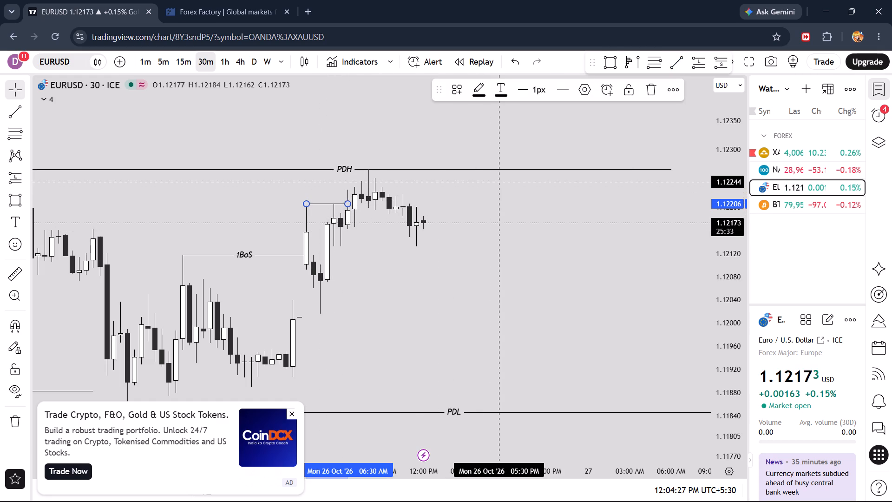
left_click(457, 97)
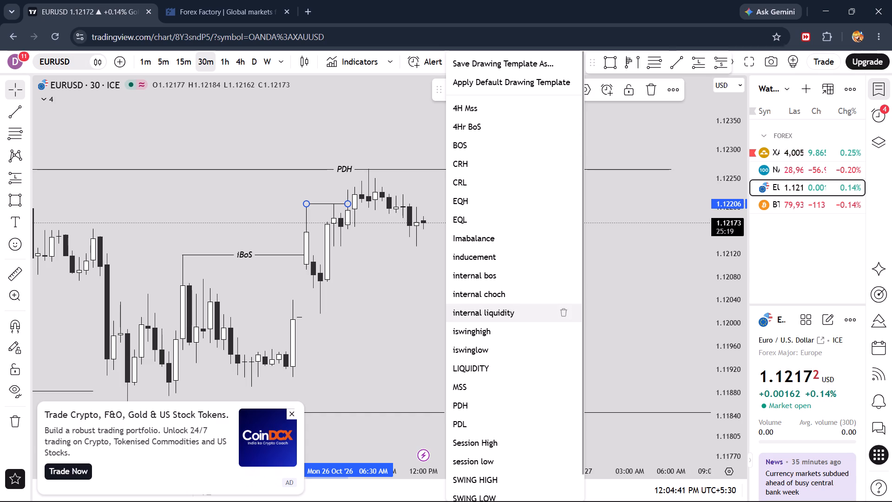
left_click(502, 268)
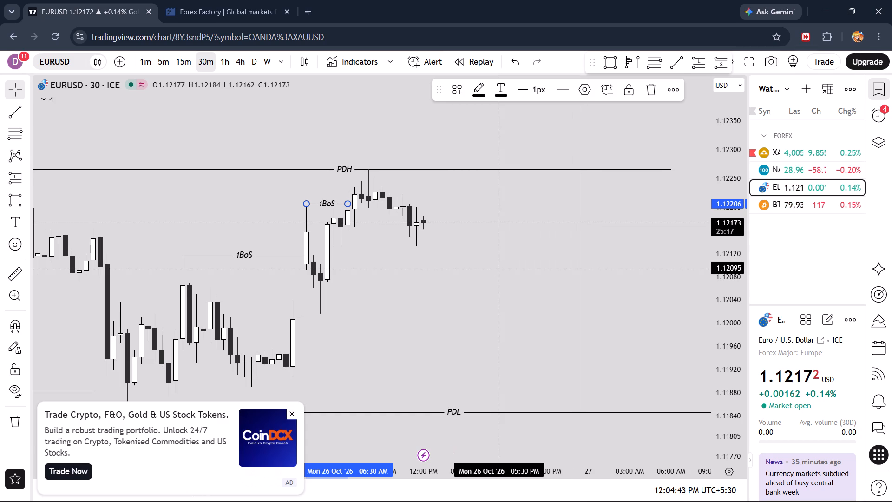
Dismiss the advertisement covering the chart and close the ad-free upgrade offer.
left_click_drag(502, 268, 615, 269)
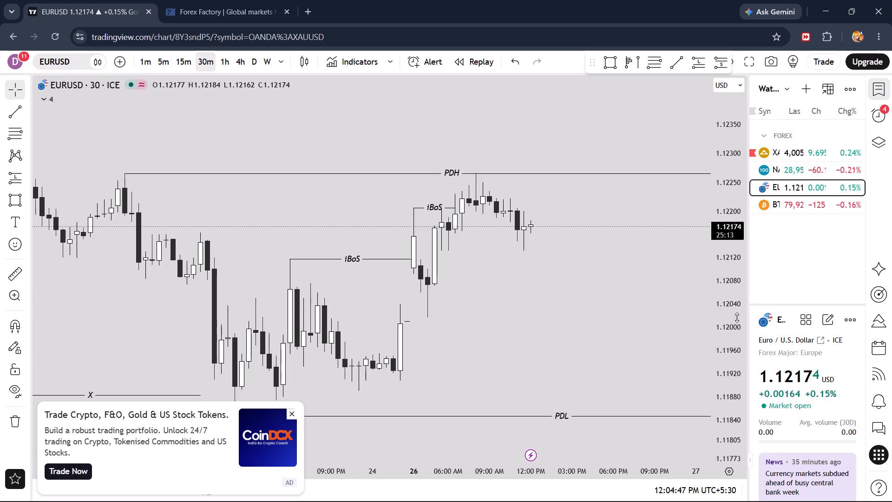
left_click_drag(734, 318, 724, 220)
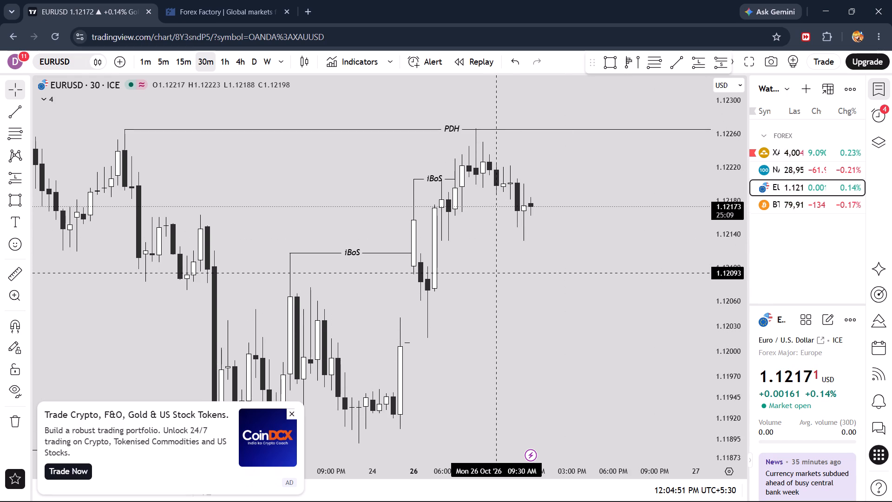
left_click(293, 417)
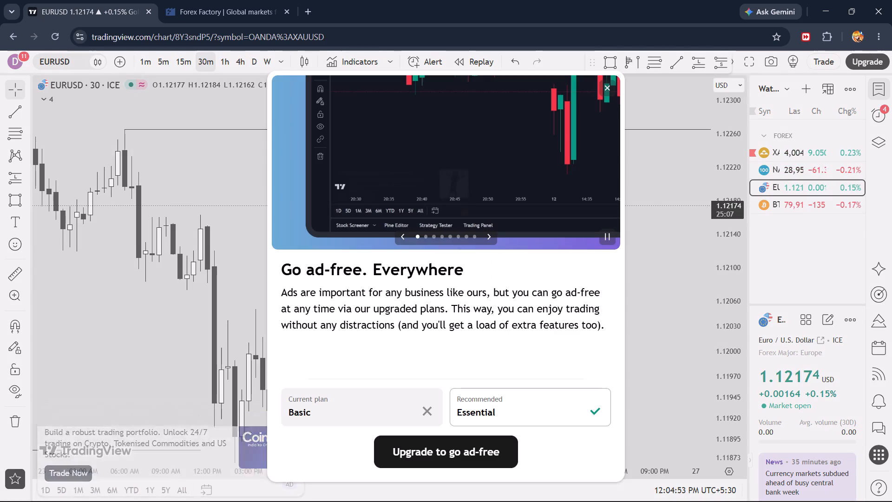
left_click(611, 92)
Examine EURUSD price action around the two iBoS lines and the PDH and PDL levels on the 30-minute chart.
left_click_drag(582, 217, 614, 147)
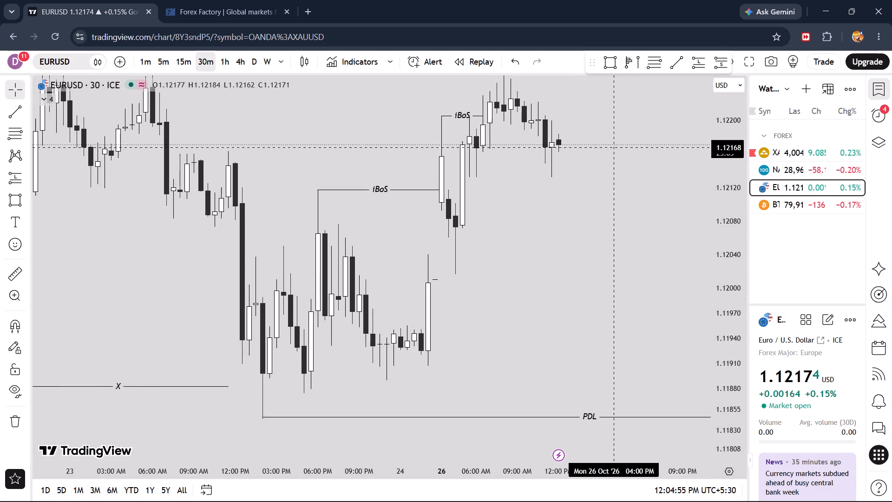
left_click_drag(614, 147, 570, 242)
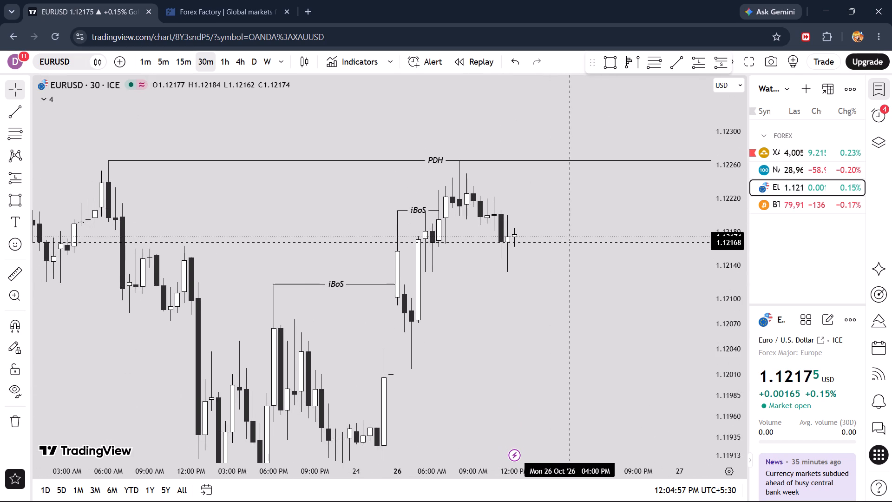
scroll(570, 242, "up", 3)
scroll(570, 242, "down", 6)
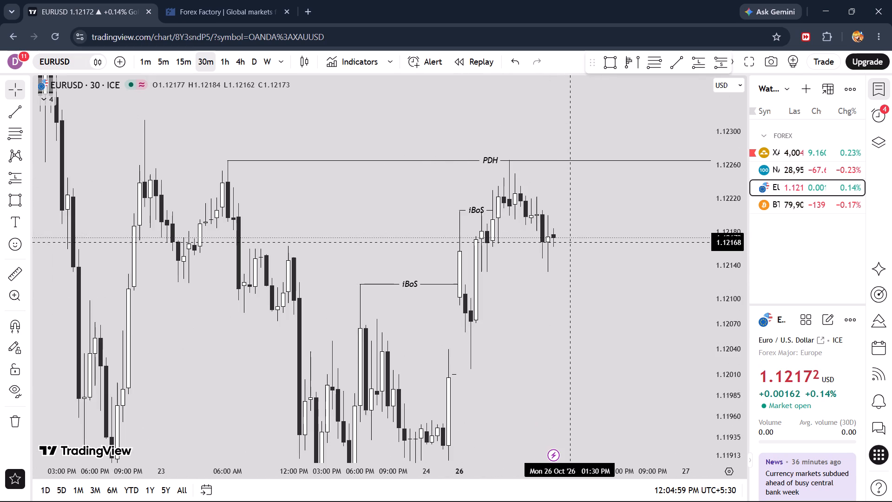
left_click_drag(623, 244, 571, 125)
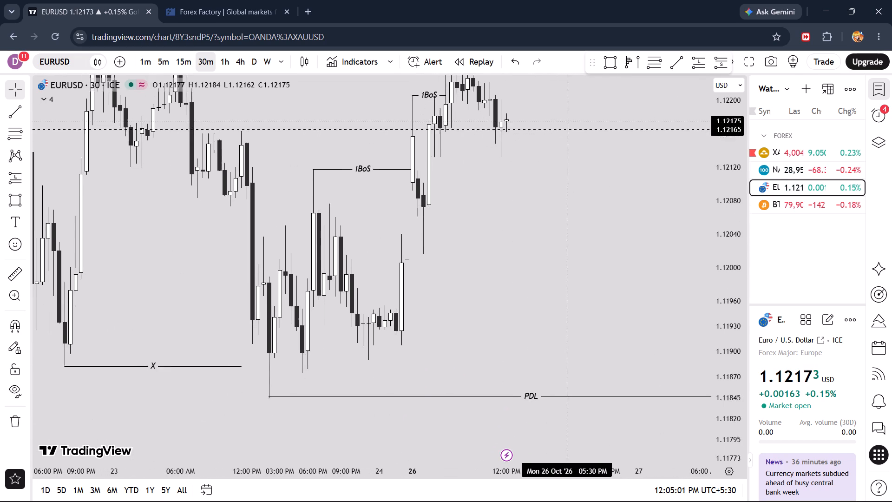
left_click_drag(571, 125, 551, 172)
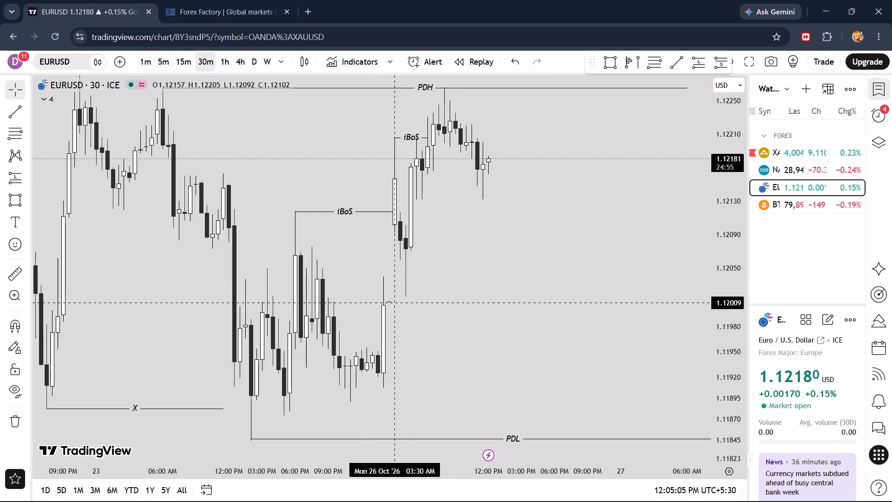
left_click(388, 301)
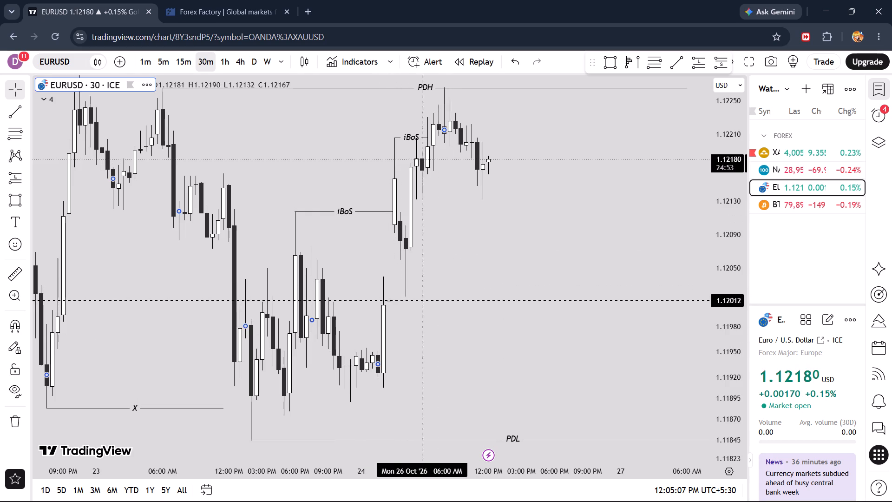
scroll(480, 314, "up", 3)
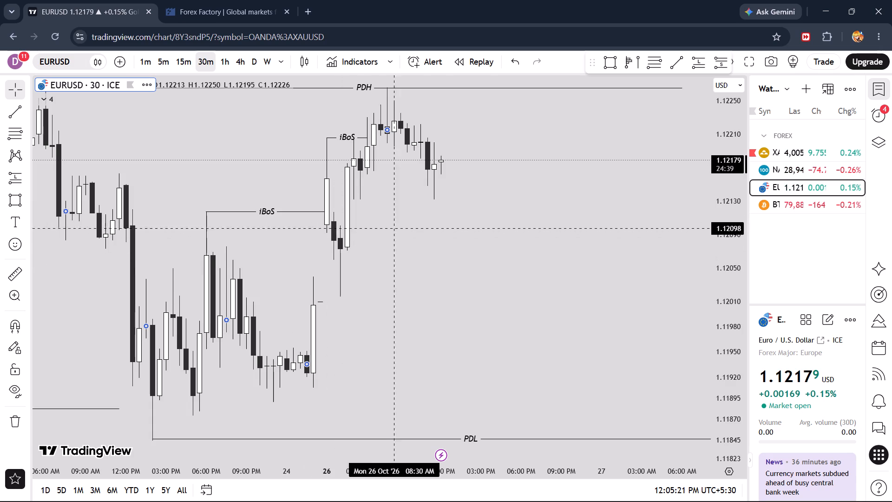
left_click_drag(494, 228, 495, 279)
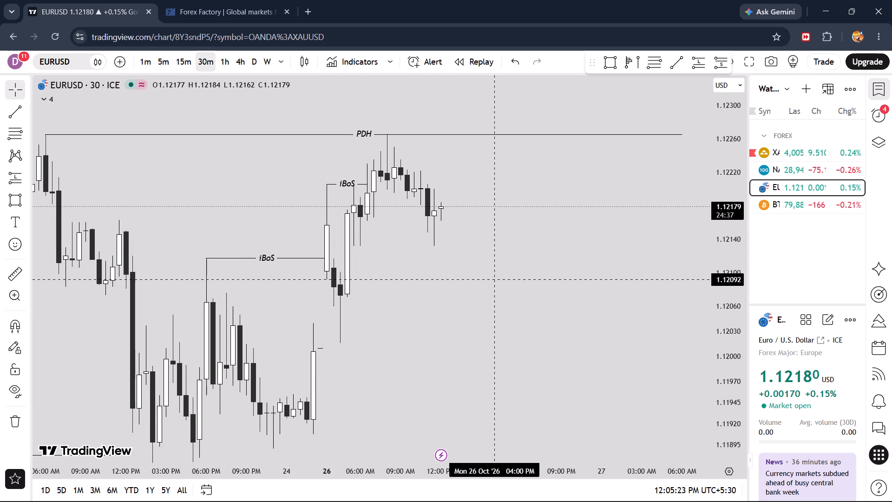
scroll(495, 279, "up", 3)
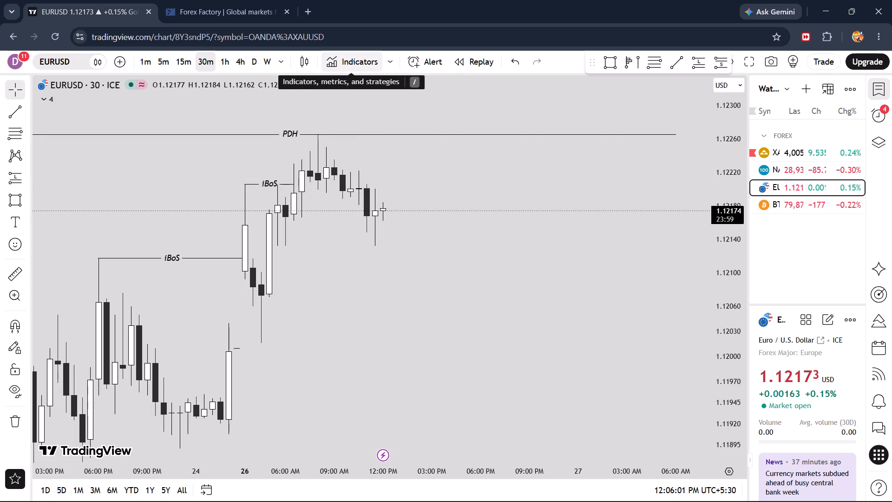
View EURUSD as a line chart to check the closing prices, and restore the candles.
left_click(307, 60)
left_click(310, 177)
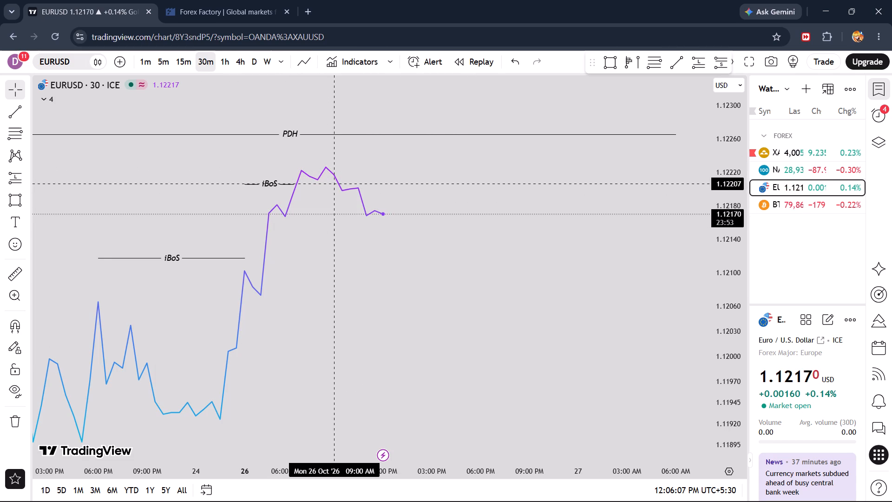
left_click(301, 59)
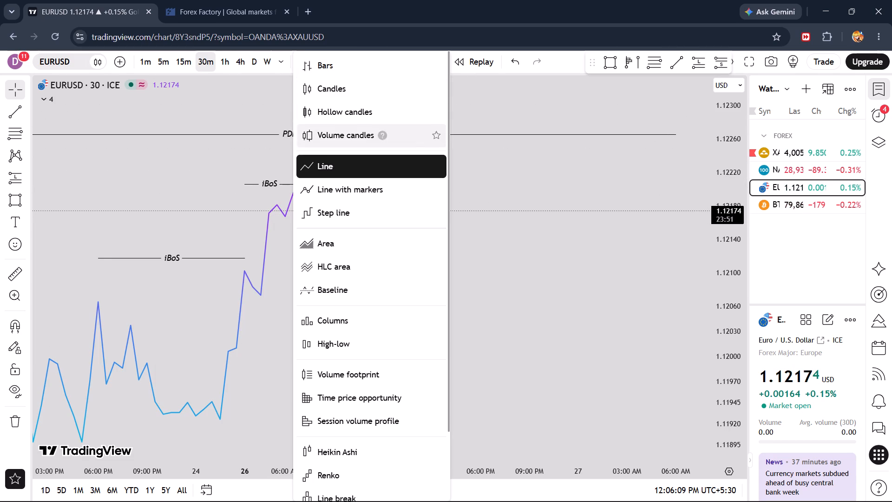
left_click(337, 94)
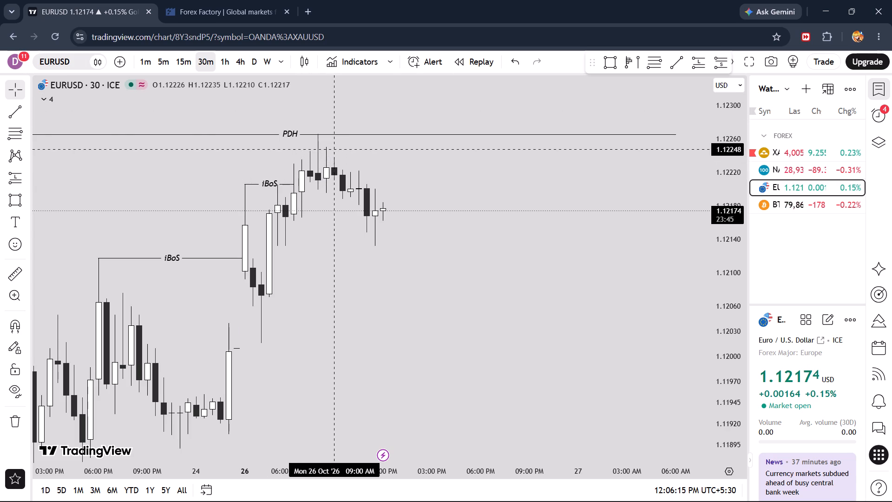
Switch EURUSD to the 15-minute timeframe and examine the price action around the PDH level and the two iBoS lines.
left_click_drag(436, 208, 527, 218)
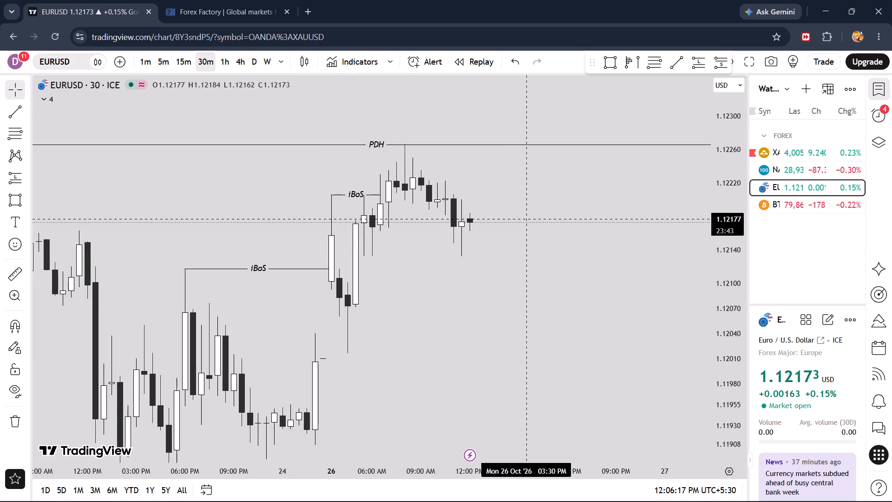
left_click_drag(554, 224, 506, 235)
left_click_drag(727, 297, 719, 218)
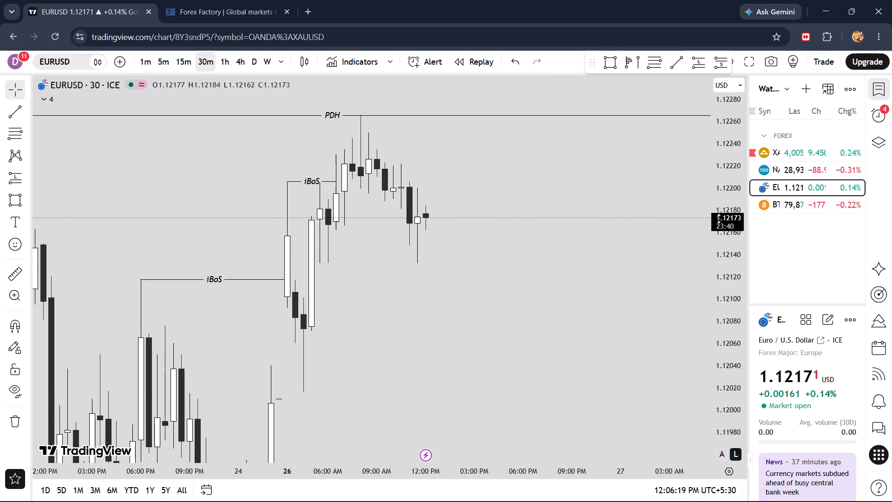
scroll(419, 211, "up", 4)
left_click_drag(419, 211, 534, 214)
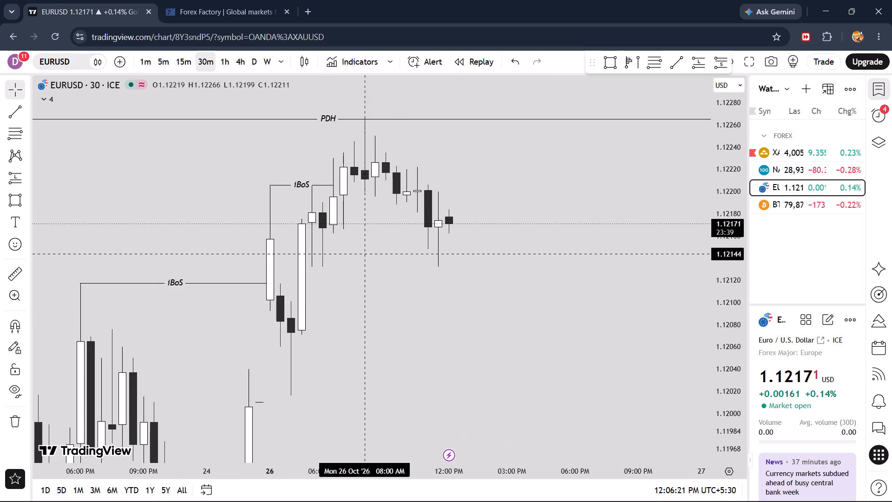
left_click_drag(378, 228, 403, 200)
left_click(177, 57)
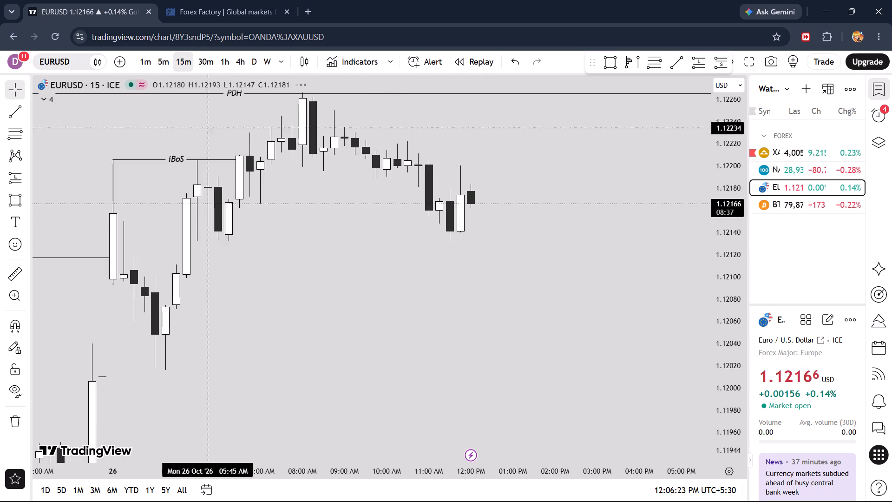
scroll(258, 222, "down", 7)
left_click_drag(508, 202, 481, 250)
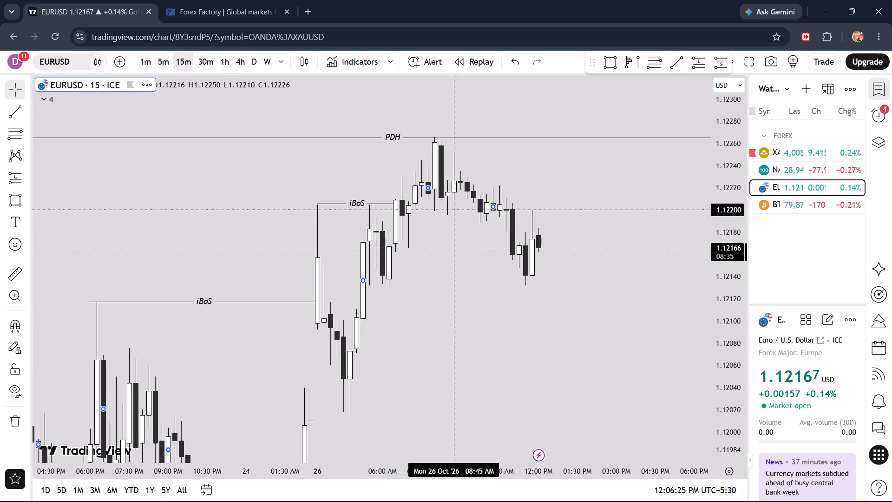
left_click(457, 223)
scroll(472, 226, "up", 3)
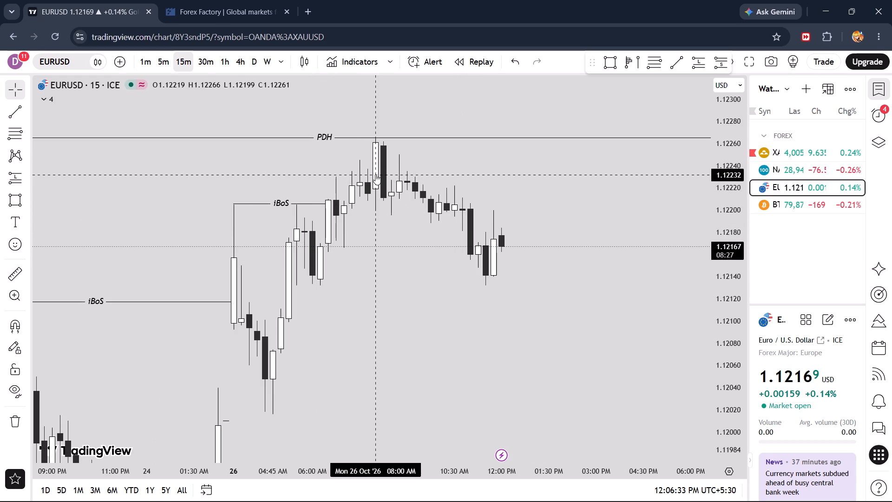
left_click_drag(562, 203, 556, 202)
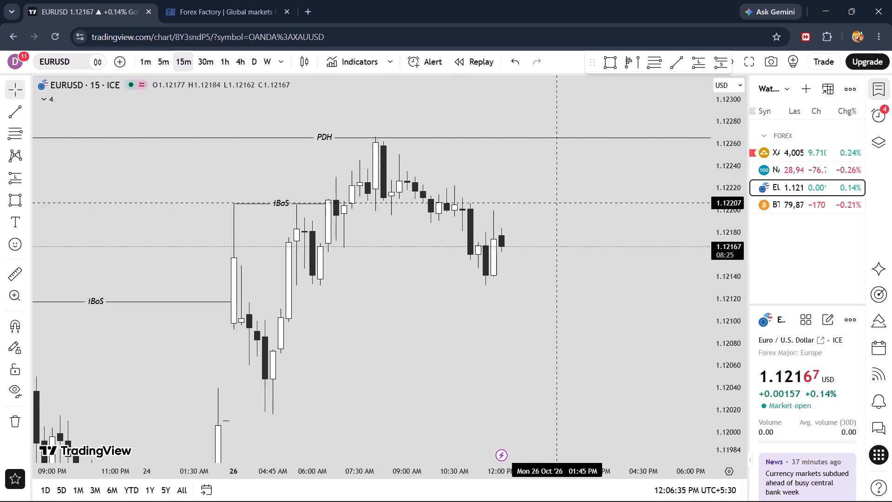
left_click_drag(556, 202, 519, 193)
scroll(358, 172, "down", 12)
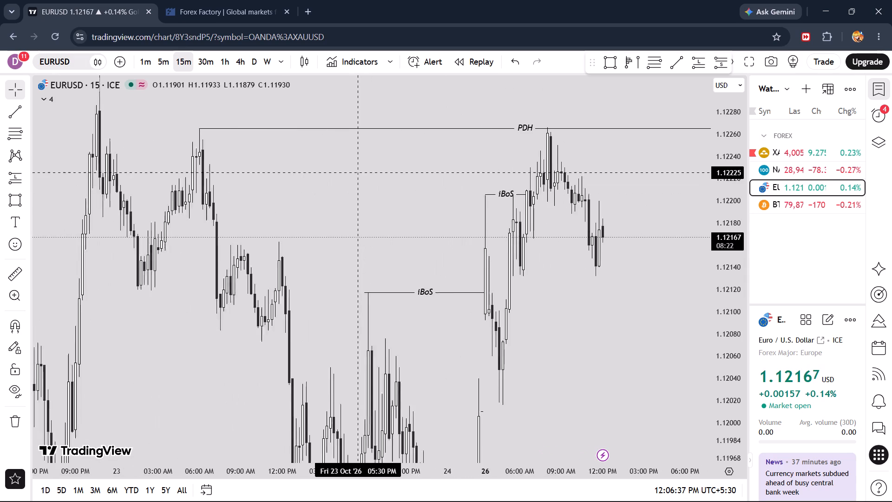
scroll(358, 172, "down", 1)
Show the Trading Sessions indicator to check the session ranges, and hide it again.
left_click(50, 98)
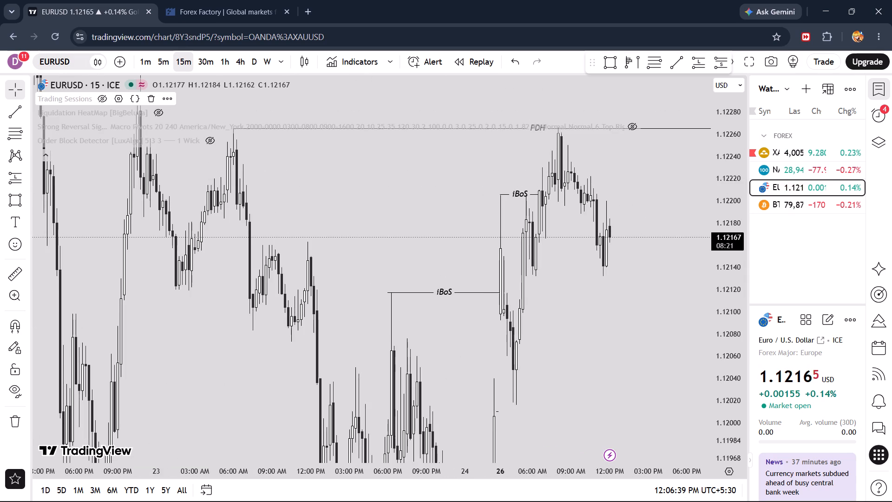
left_click(104, 103)
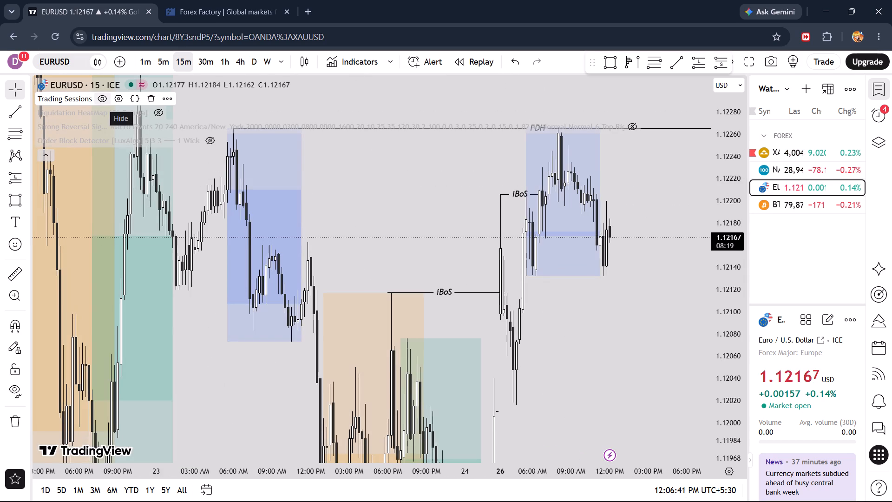
left_click(104, 103)
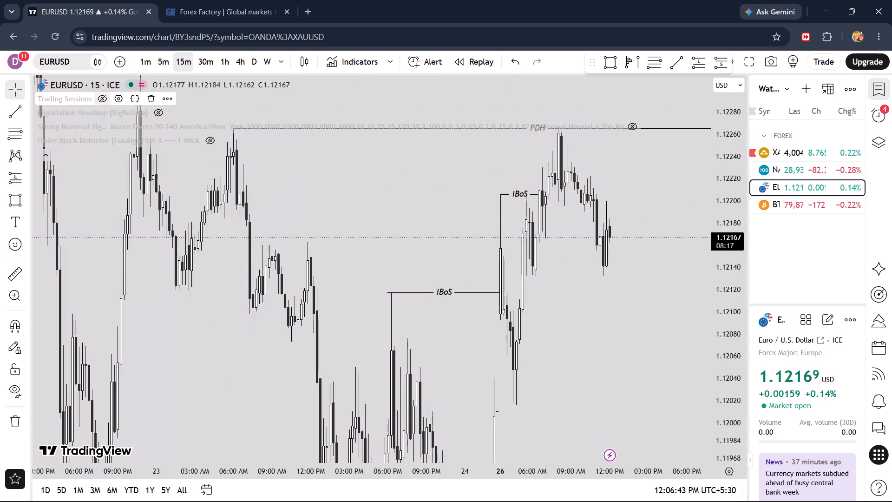
left_click(42, 159)
Draw a short horizontal trend line at about 1.12230 from 26 October 6:45 AM to 8:00 AM with the internal bos template.
left_click_drag(387, 190, 314, 132)
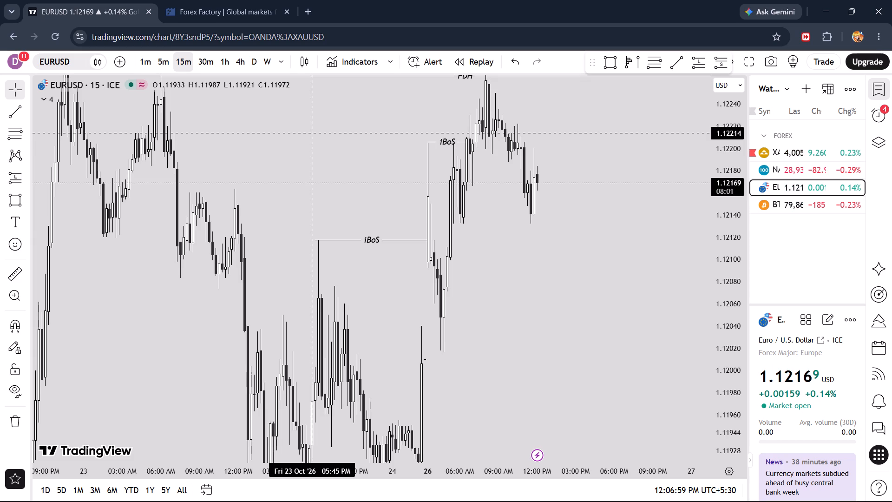
scroll(376, 205, "up", 13)
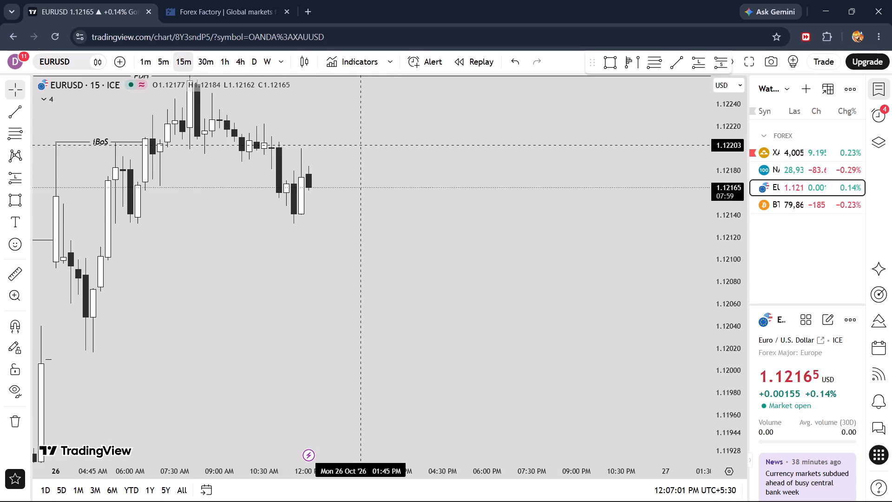
left_click_drag(356, 142, 530, 195)
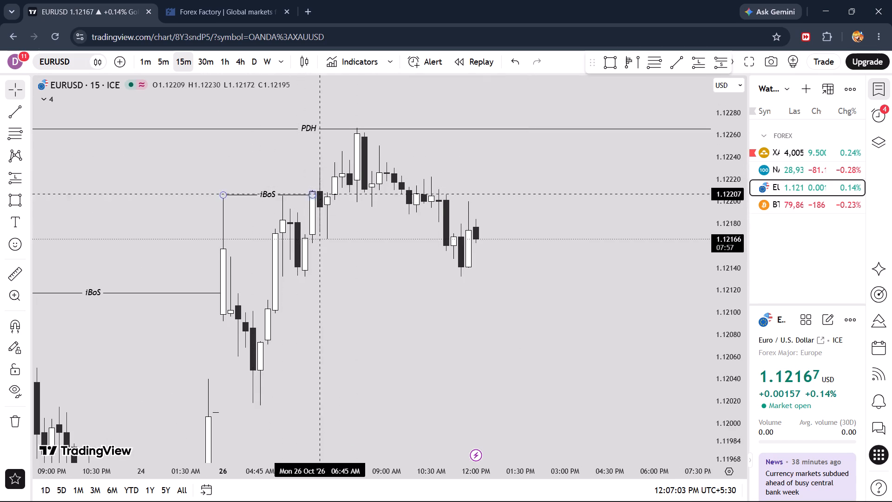
left_click_drag(351, 250, 392, 223)
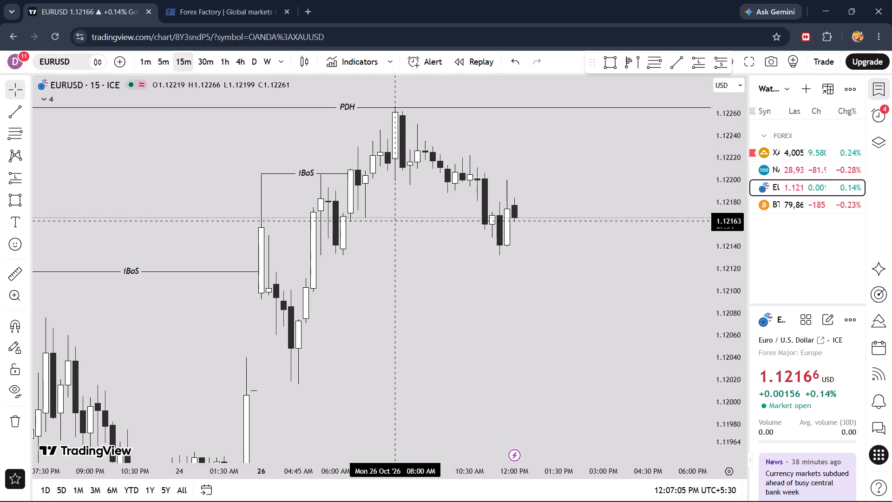
left_click_drag(392, 223, 373, 290)
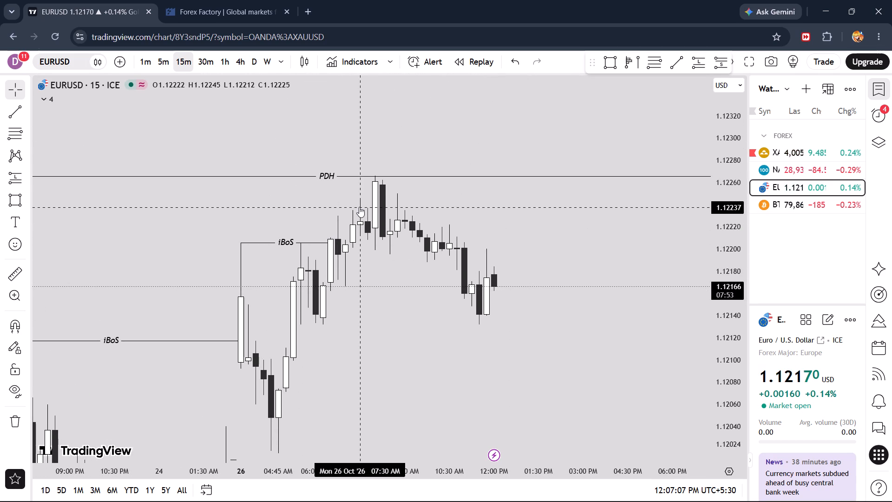
left_click(683, 61)
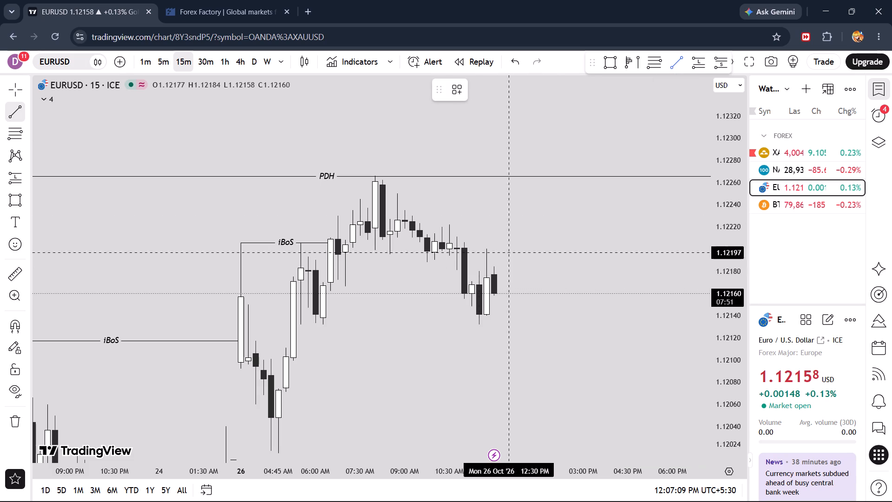
left_click(338, 213)
left_click(378, 218, "shift")
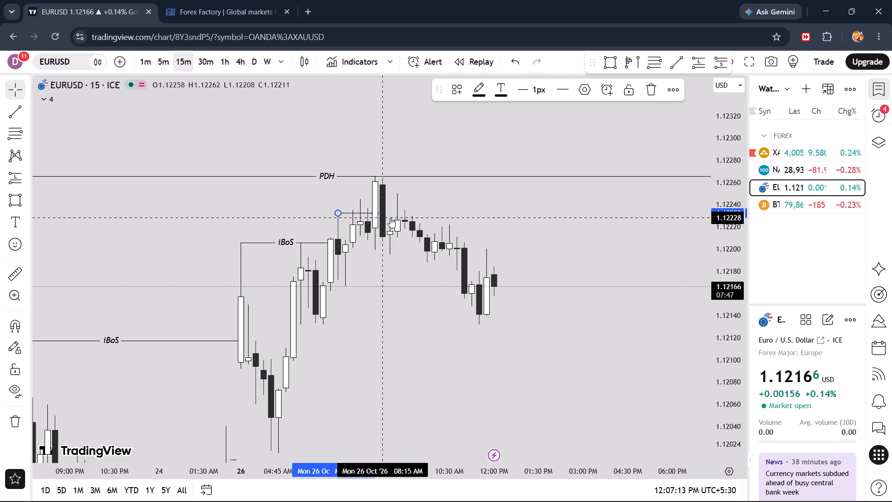
left_click(580, 219)
left_click(352, 214)
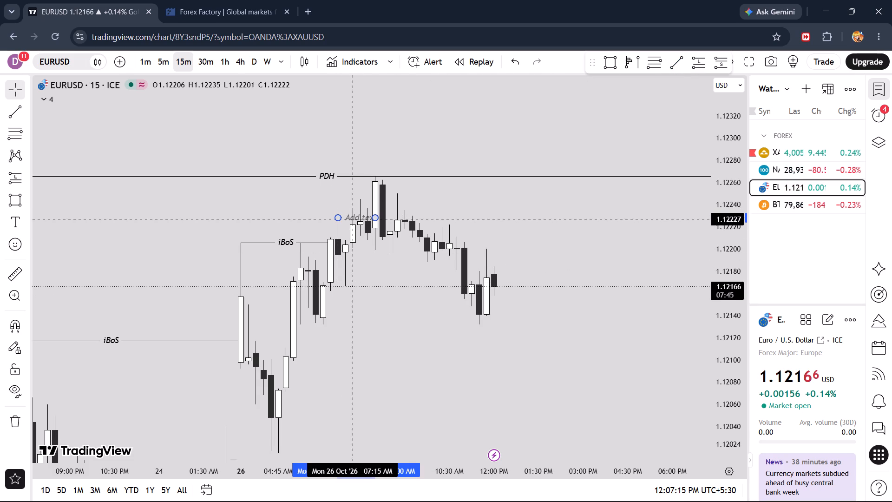
left_click(332, 201)
left_click(353, 214)
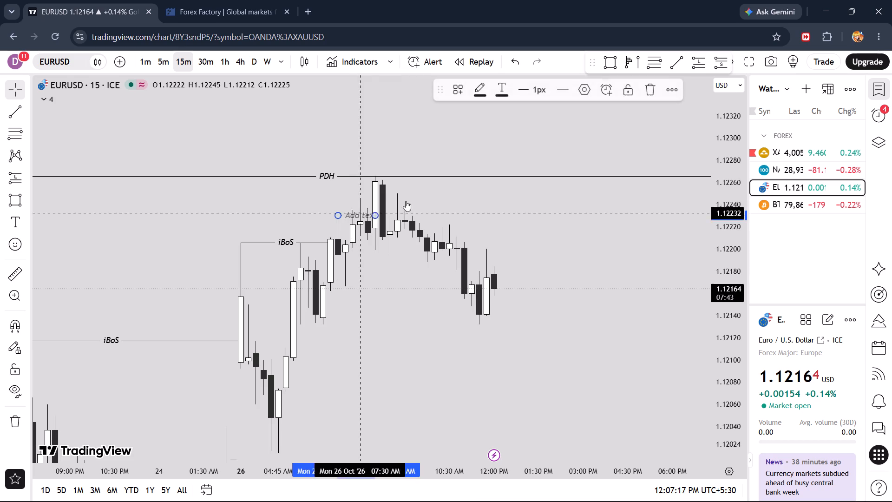
left_click(449, 82)
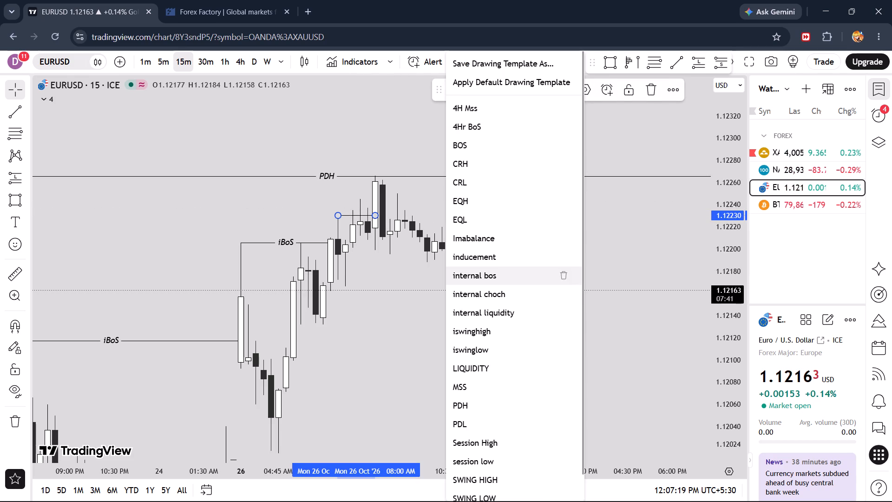
left_click(483, 274)
left_click(574, 244)
Draw a horizontal iMSS trend line at about 1.12166 from the 26 October 7:00 AM low to 11:00 AM with the internal choch template.
left_click_drag(581, 262, 581, 231)
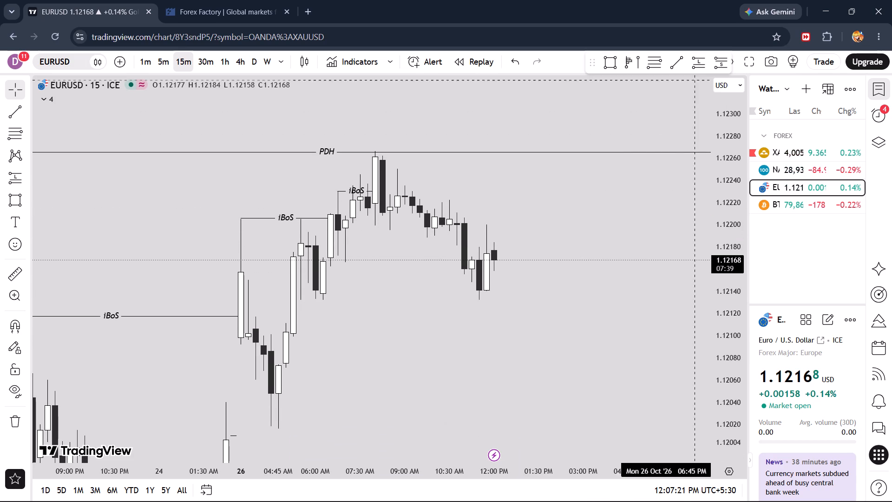
left_click(673, 67)
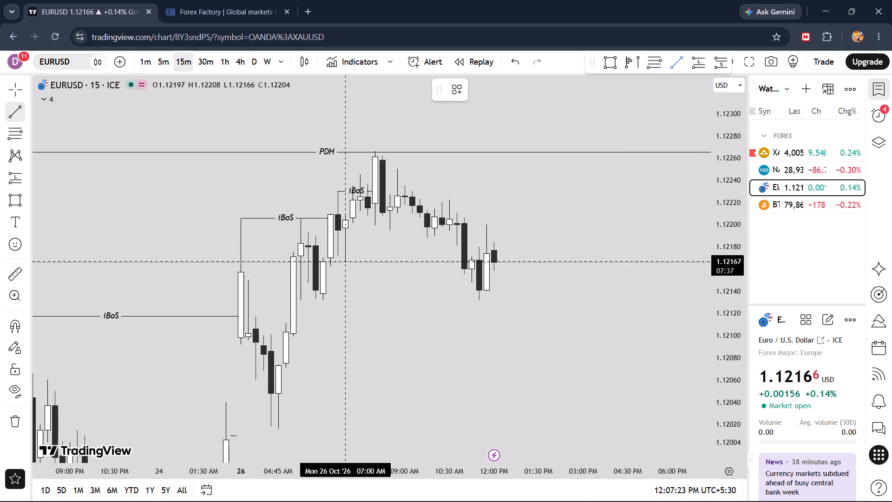
left_click(346, 262)
left_click(460, 263, "shift")
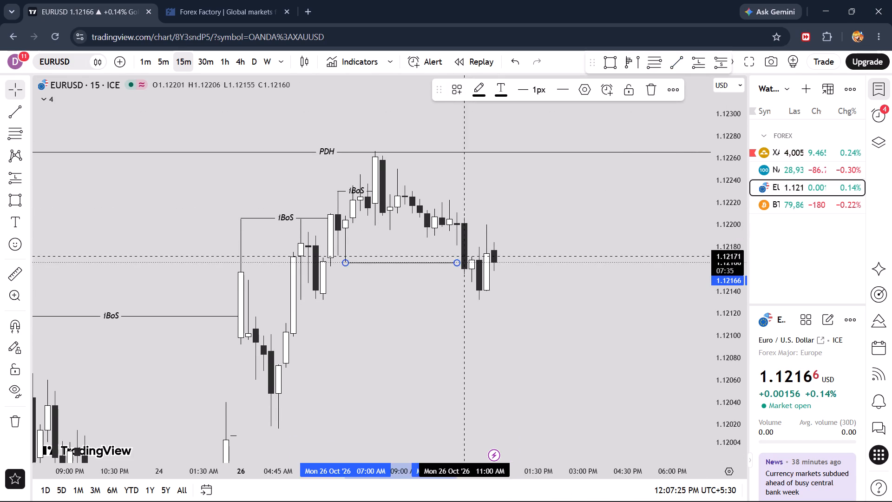
left_click(451, 91)
left_click(486, 302)
left_click(602, 221)
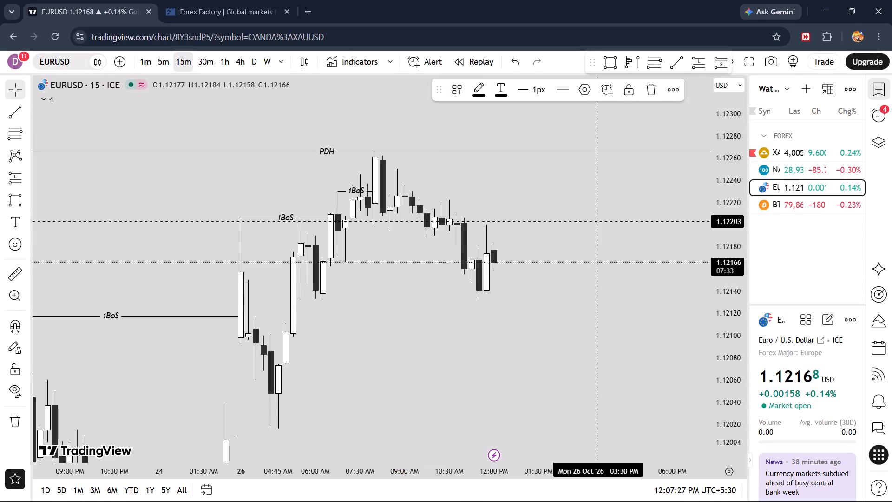
left_click_drag(458, 263, 465, 264)
left_click(572, 237)
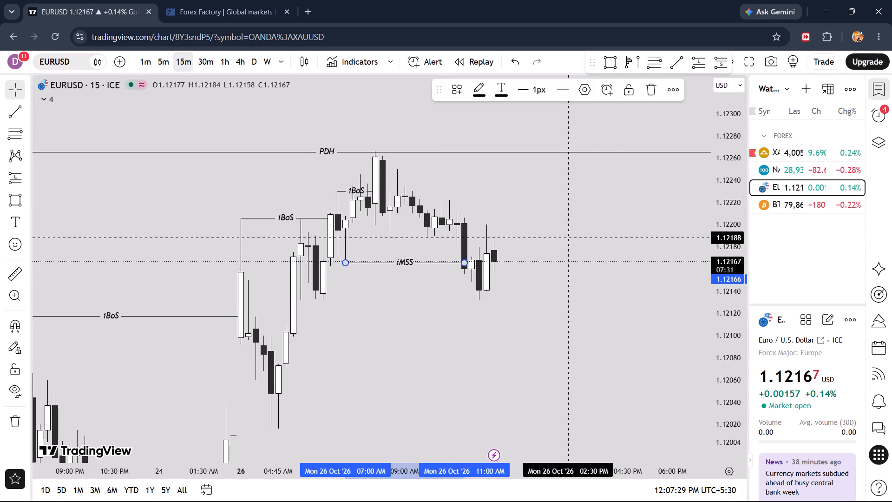
Compare the marked EURUSD structure on the 1-hour, 30-minute and 15-minute timeframes, ending on the 15-minute chart.
left_click_drag(616, 293, 540, 227)
scroll(540, 227, "down", 3)
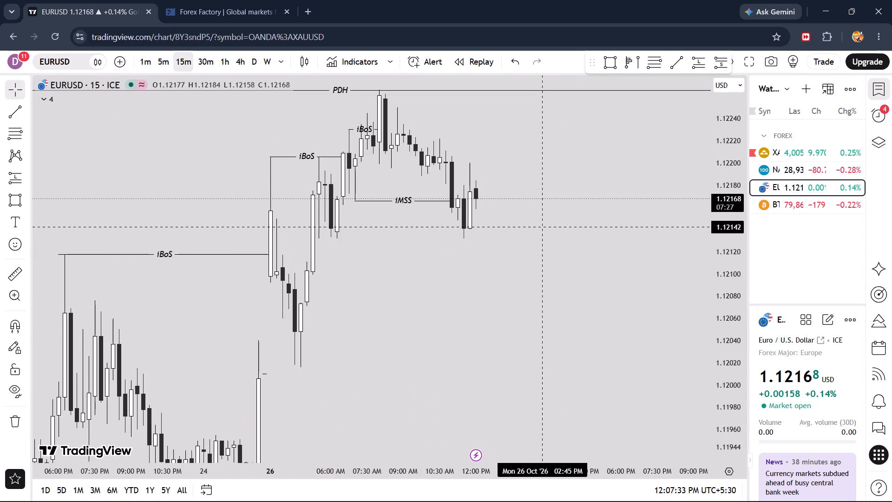
scroll(540, 227, "up", 1)
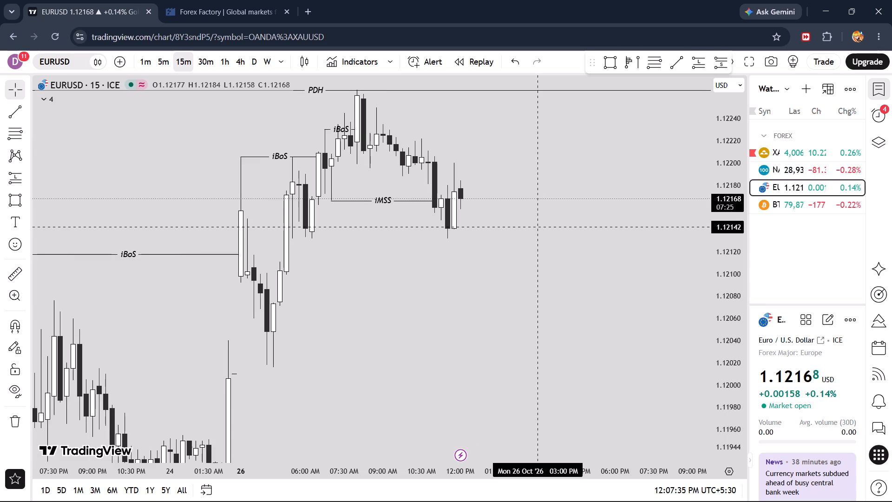
left_click(207, 53)
left_click(223, 57)
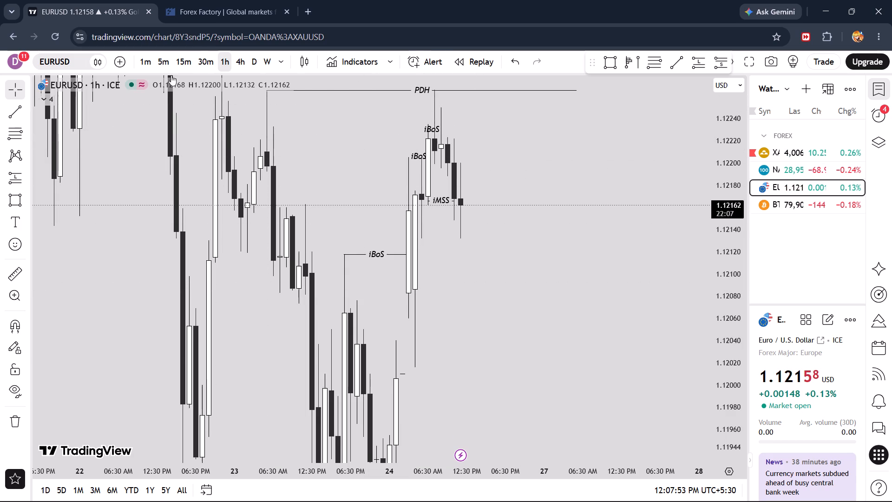
left_click(215, 63)
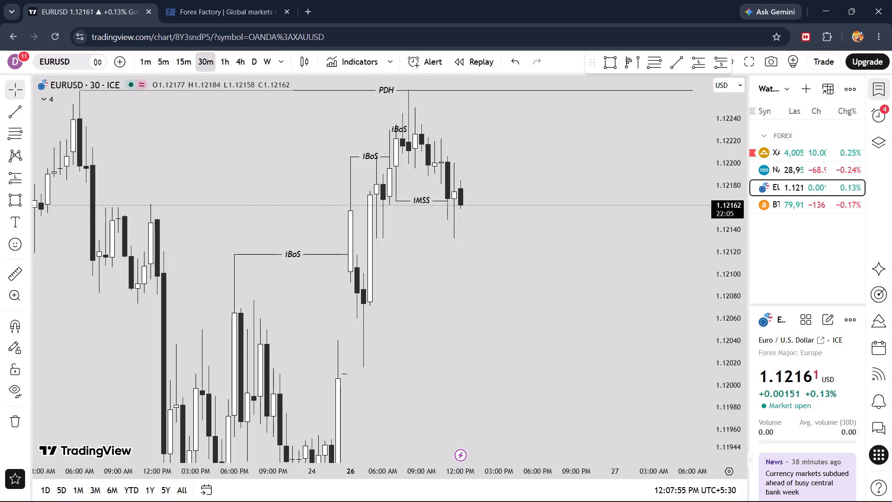
left_click(191, 59)
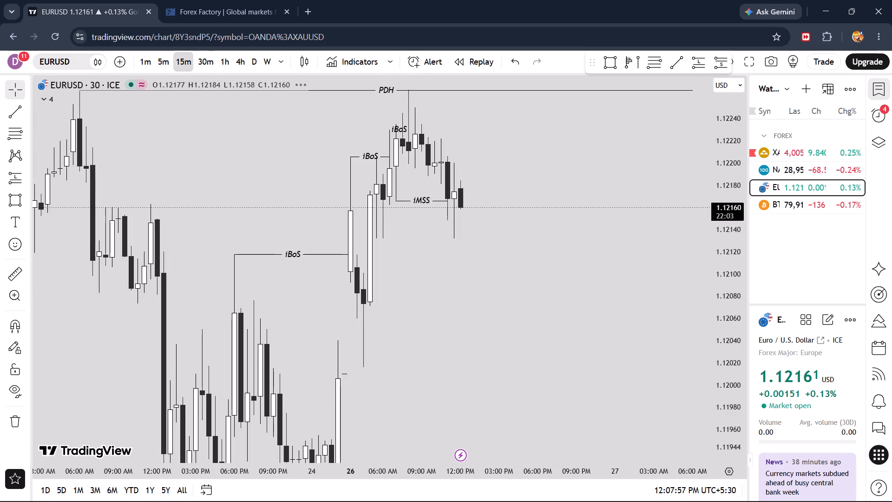
left_click_drag(589, 159, 475, 245)
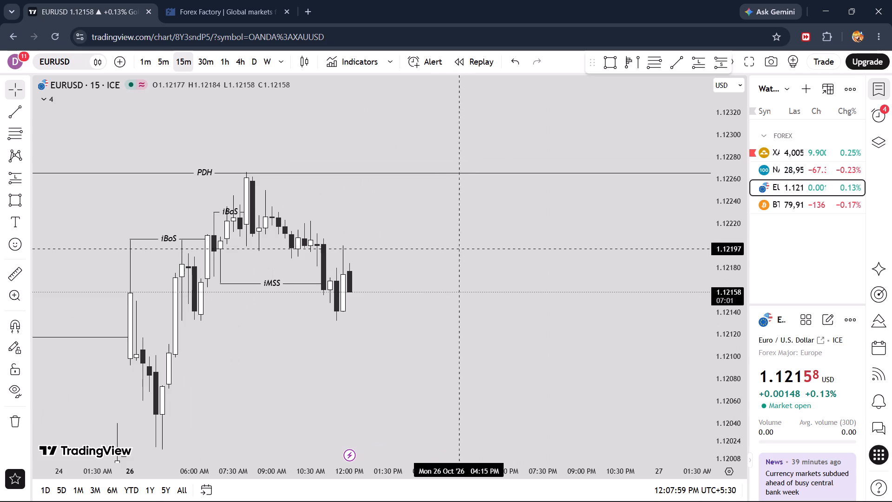
Draw a grey rectangle zone on EURUSD from 26 October 4:45 AM to 3:45 PM, between about 1.12075 and 1.12015.
left_click_drag(432, 252, 548, 157)
left_click_drag(562, 244, 595, 125)
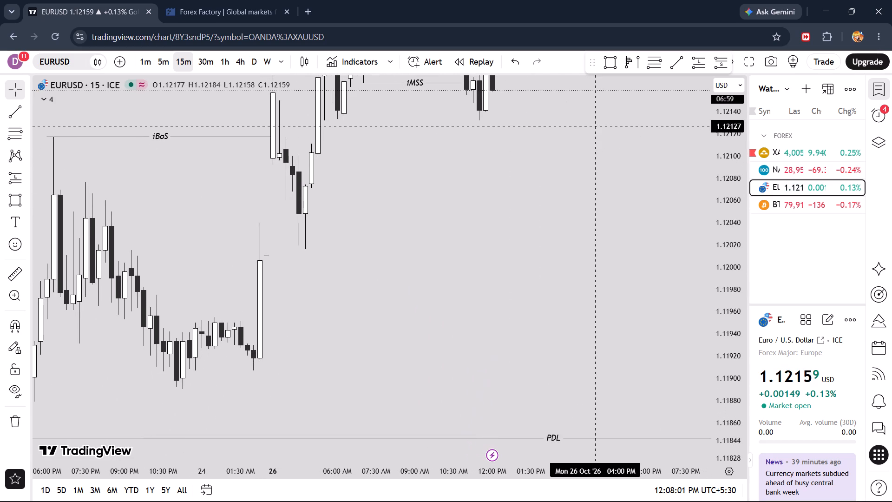
left_click_drag(595, 125, 572, 230)
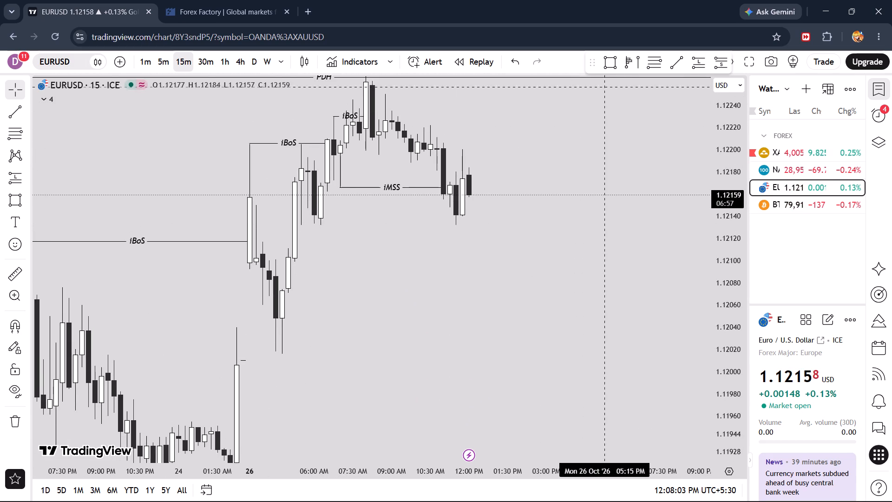
left_click(604, 67)
right_click(374, 268)
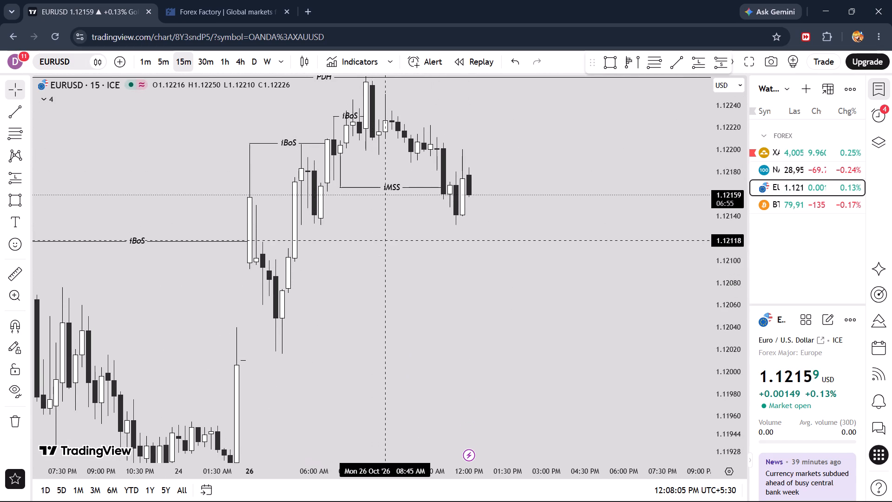
left_click_drag(390, 232, 395, 284)
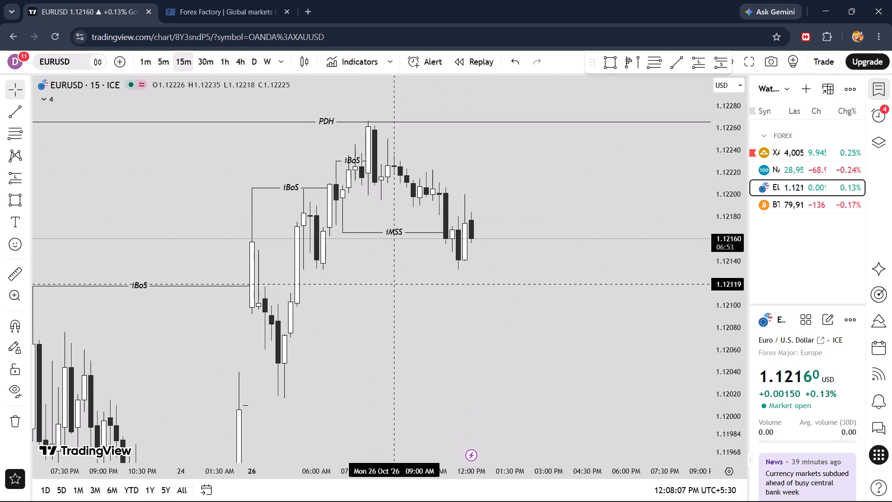
left_click_drag(402, 302, 412, 258)
left_click(615, 64)
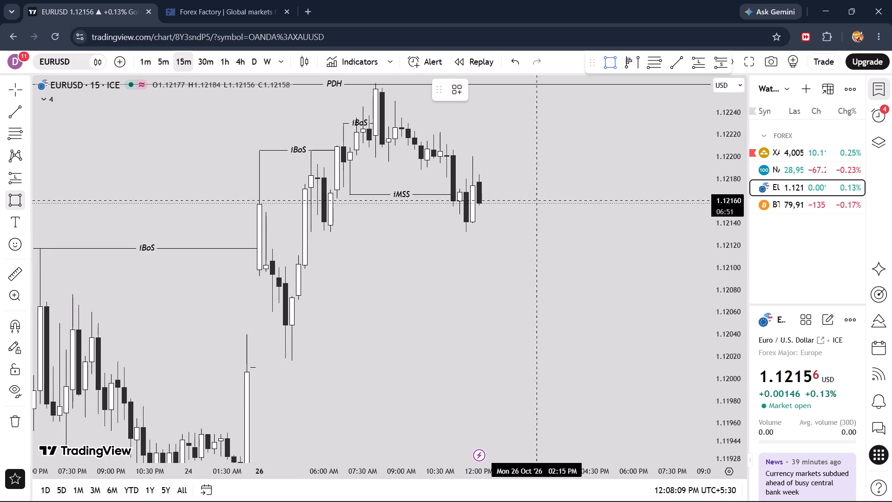
left_click(292, 295)
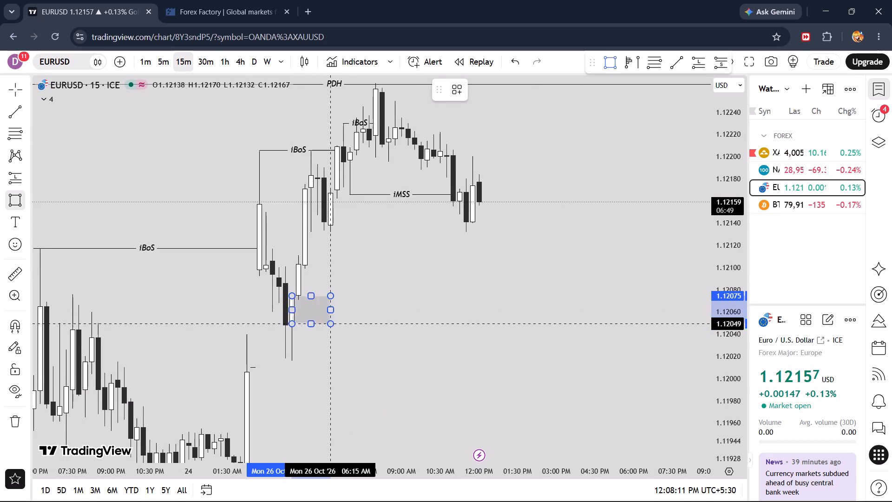
left_click(348, 358)
left_click_drag(351, 324, 501, 324)
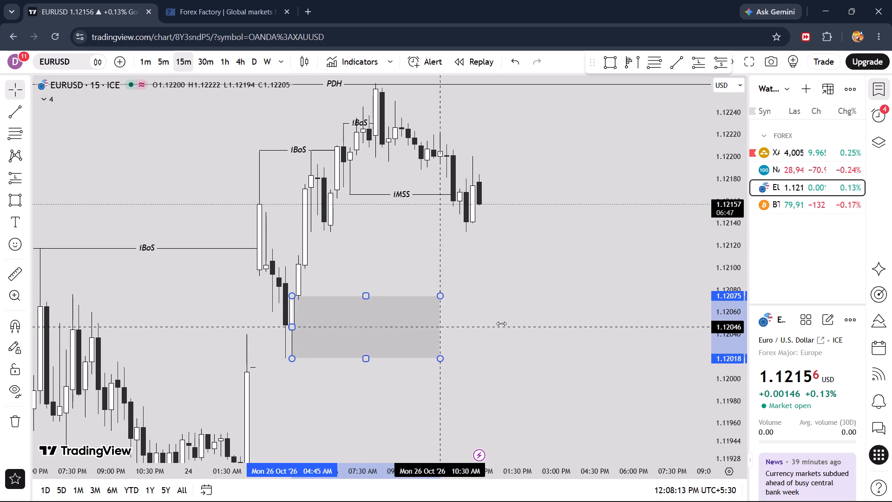
left_click_drag(501, 324, 574, 321)
left_click(564, 218)
left_click_drag(490, 251, 495, 217)
left_click(441, 330)
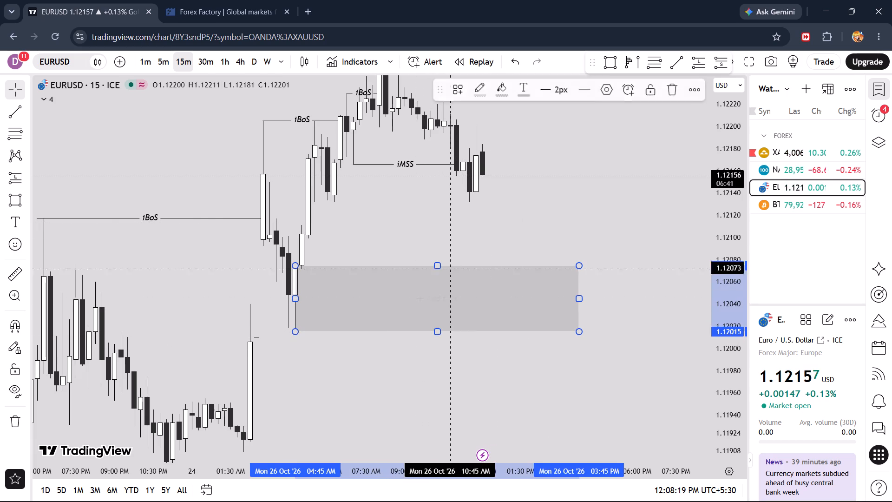
left_click_drag(451, 219, 451, 253)
Draw a rectangle from 4:45 AM to 3:15 PM between 1.12099 and 1.12073, and apply the Fvg template.
left_click(616, 64)
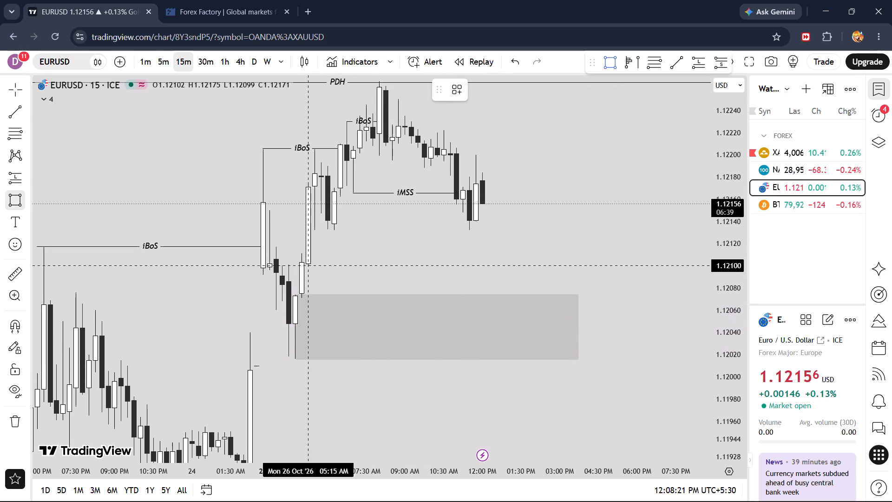
left_click(295, 266)
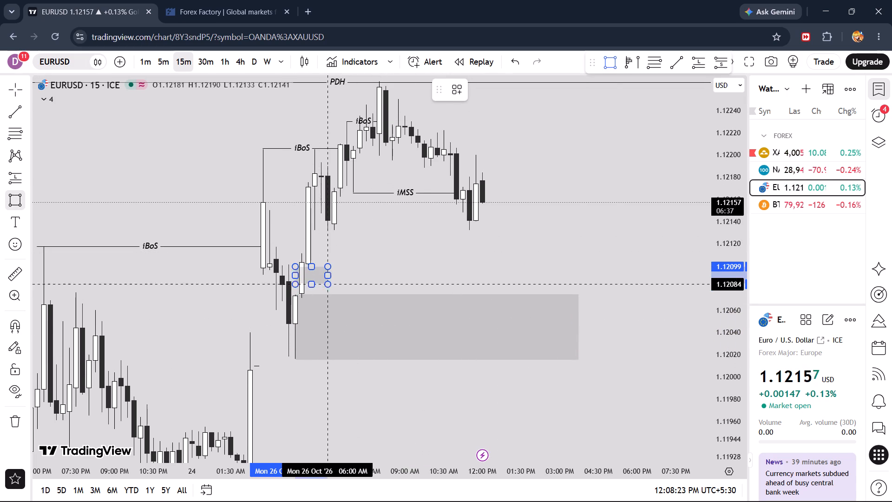
left_click(329, 295)
left_click_drag(329, 281, 563, 277)
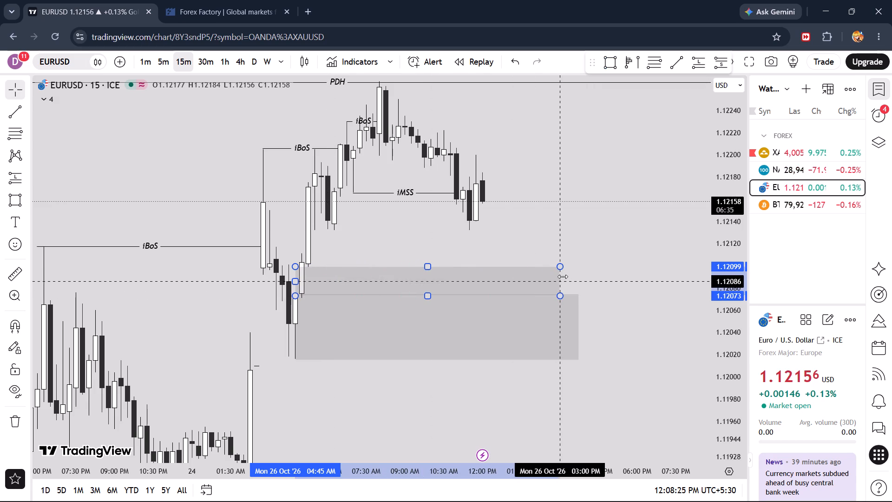
left_click_drag(563, 277, 566, 277)
left_click(458, 87)
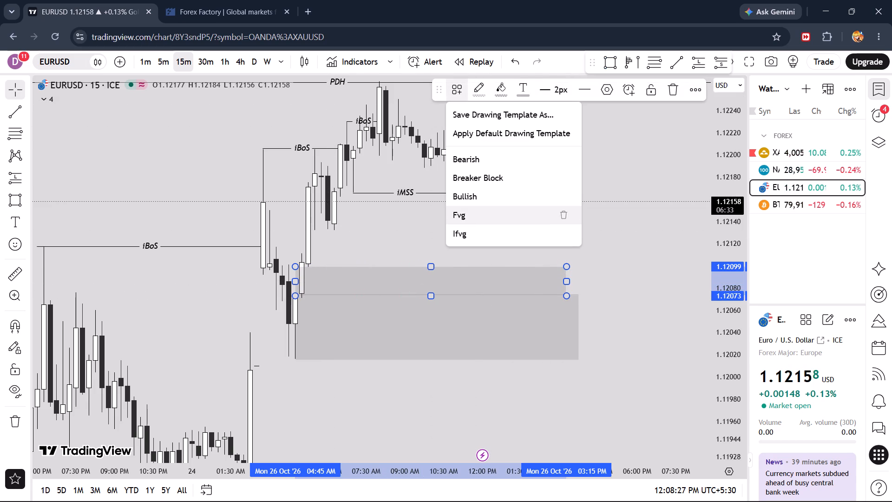
left_click(466, 210)
Draw a second Fvg-styled rectangle between 1.12132 and 1.12111, from 4:45 AM to the end of the first Fvg box.
left_click_drag(564, 206, 507, 220)
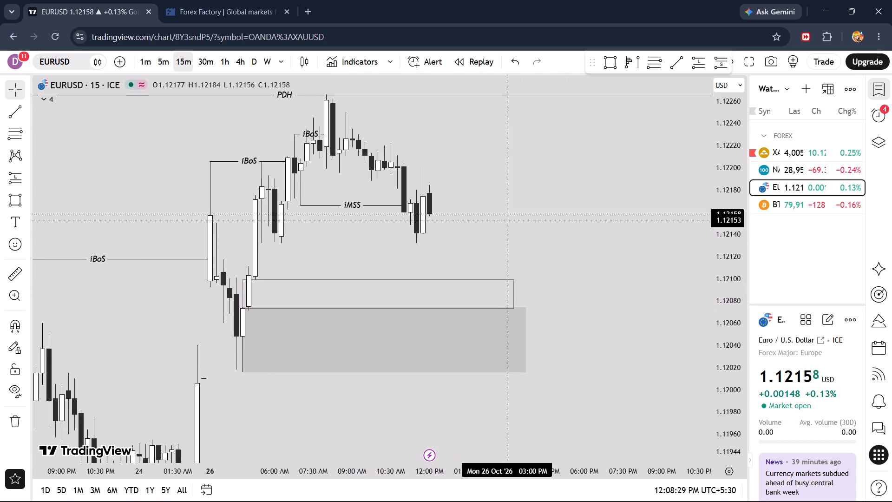
left_click(612, 63)
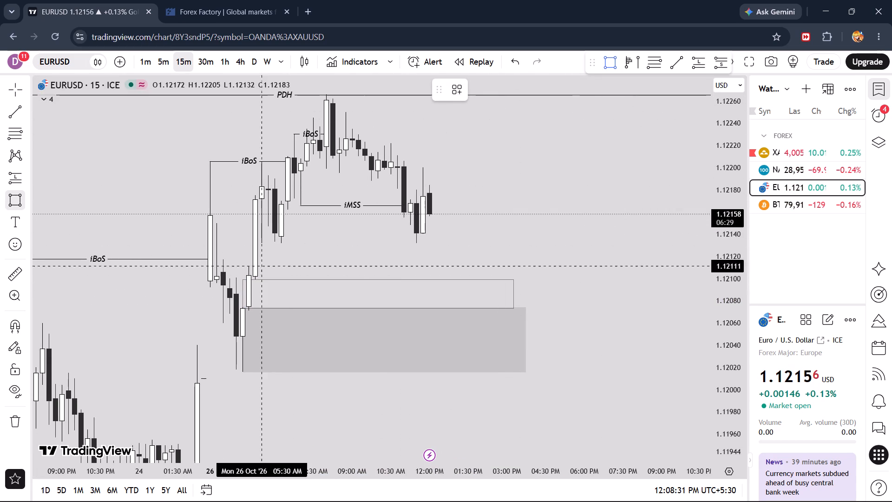
left_click(242, 243)
left_click(288, 266)
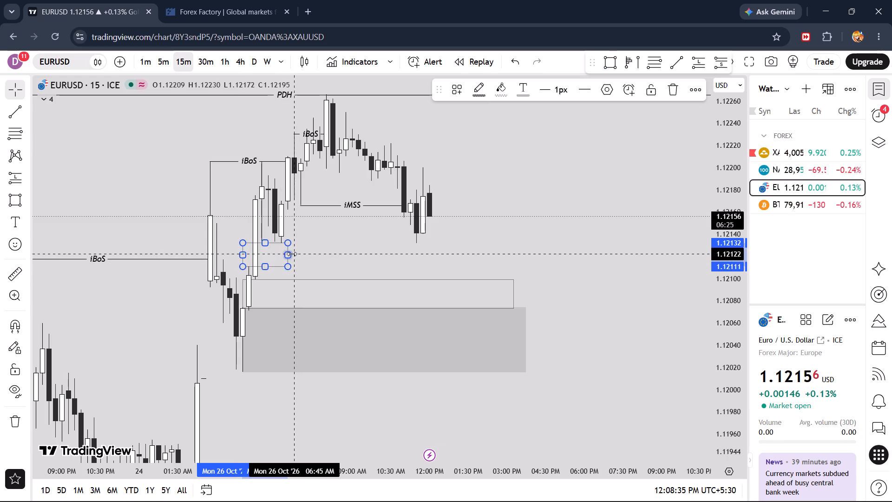
left_click_drag(291, 255, 513, 255)
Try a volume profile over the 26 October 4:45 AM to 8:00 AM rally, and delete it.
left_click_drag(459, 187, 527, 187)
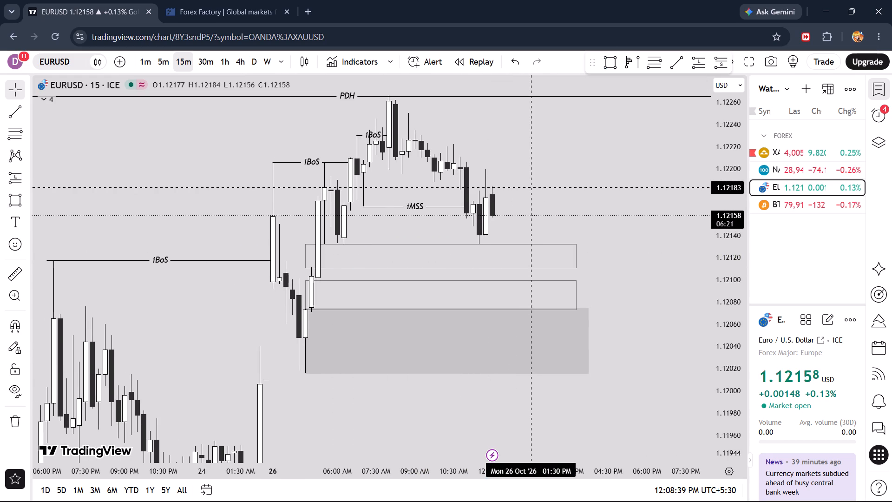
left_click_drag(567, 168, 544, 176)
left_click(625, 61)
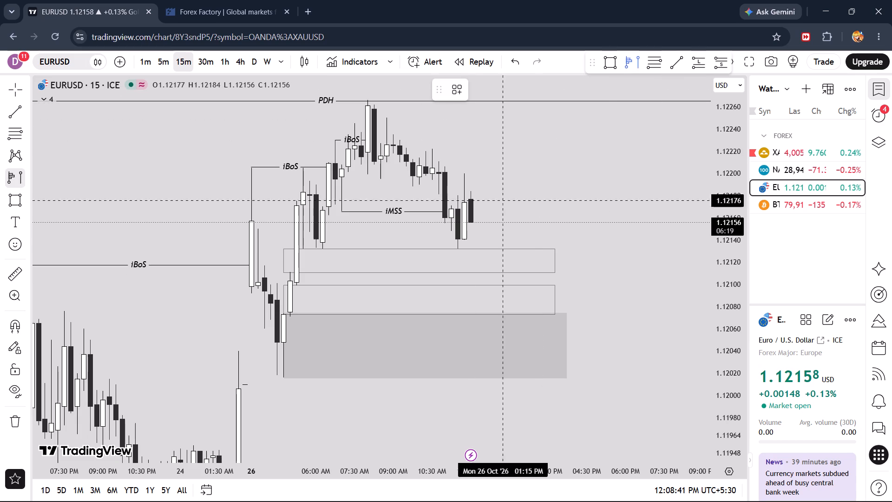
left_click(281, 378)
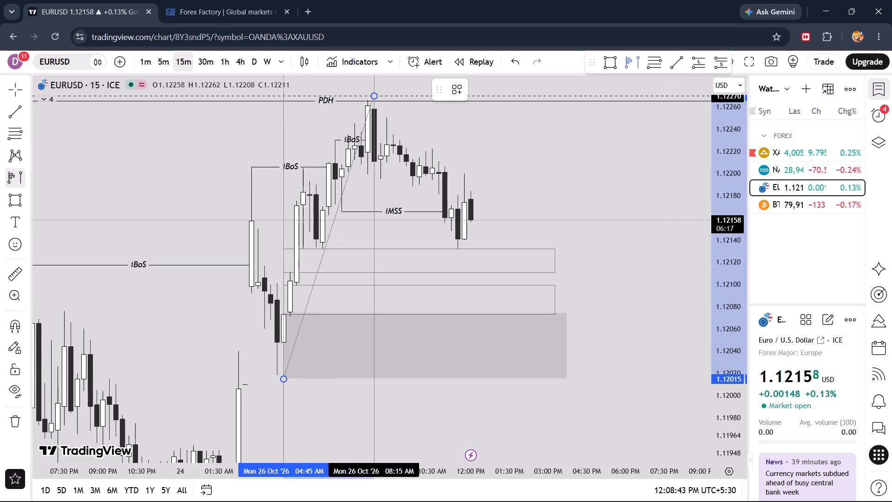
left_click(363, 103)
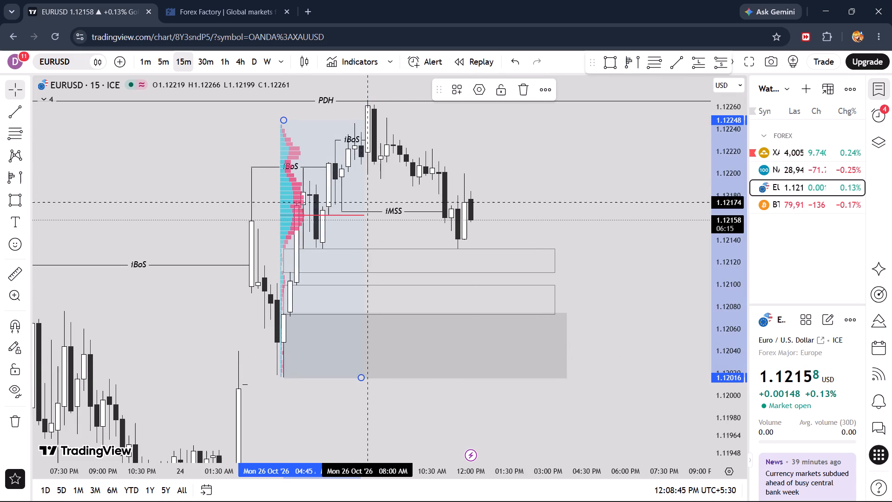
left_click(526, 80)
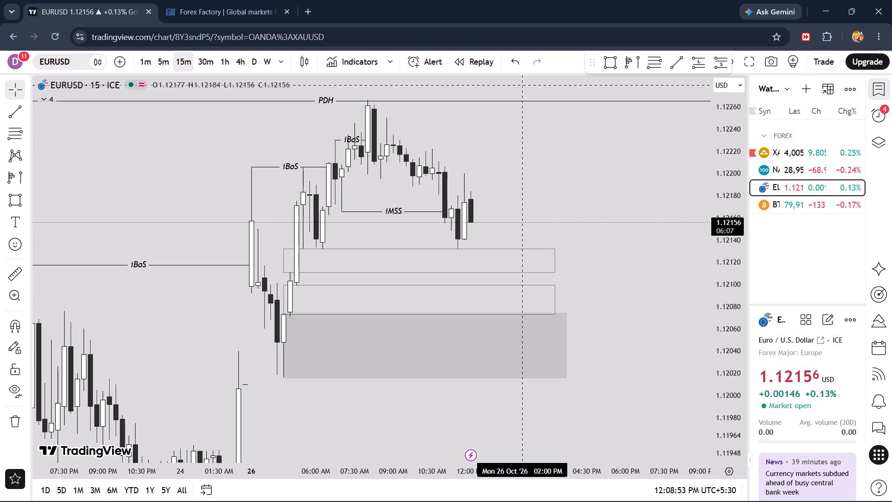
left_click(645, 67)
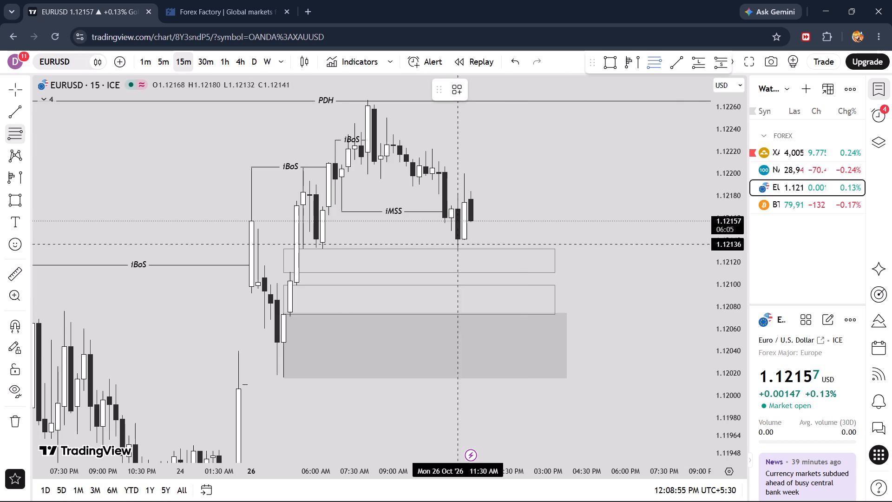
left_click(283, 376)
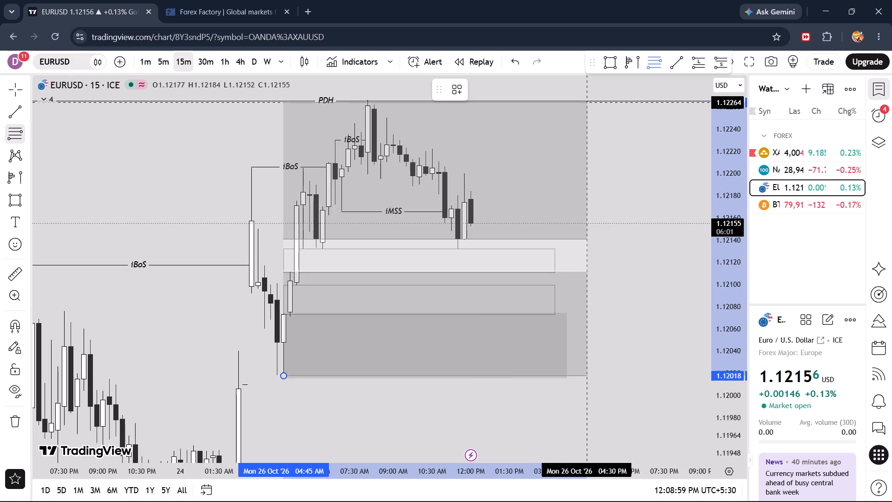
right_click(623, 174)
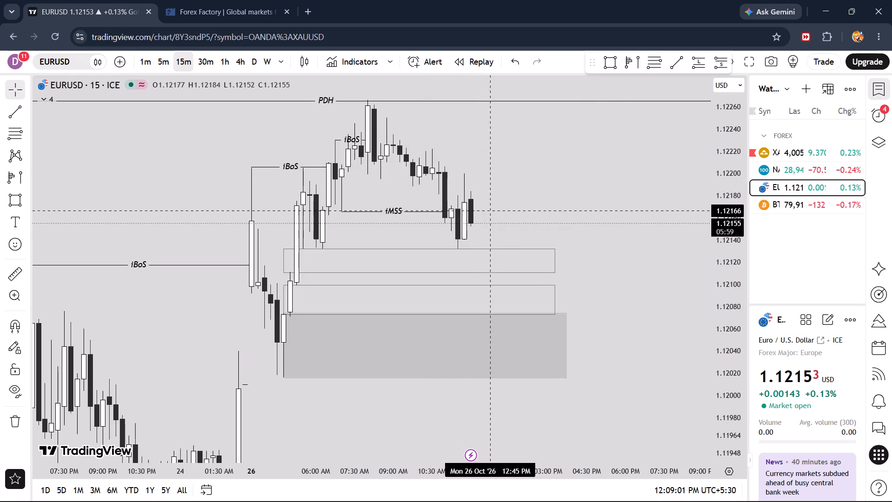
Check the marked zones on the 30-minute chart and return to the 15-minute chart.
left_click(206, 61)
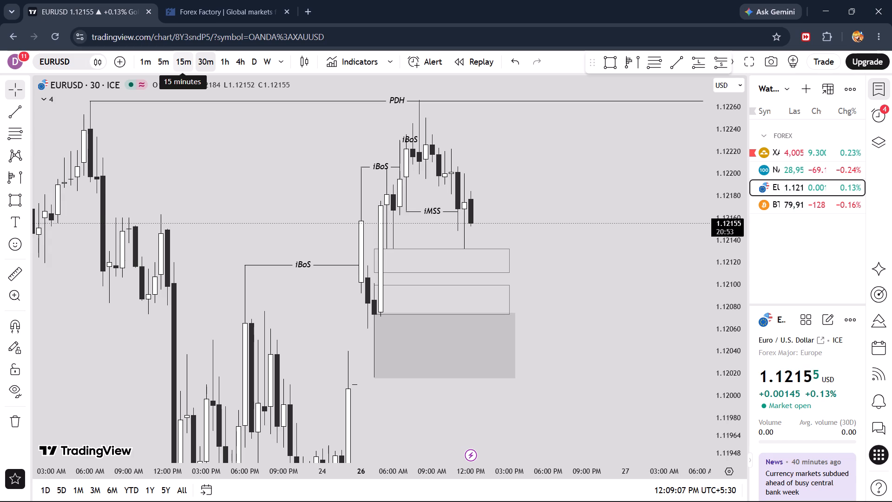
left_click(181, 61)
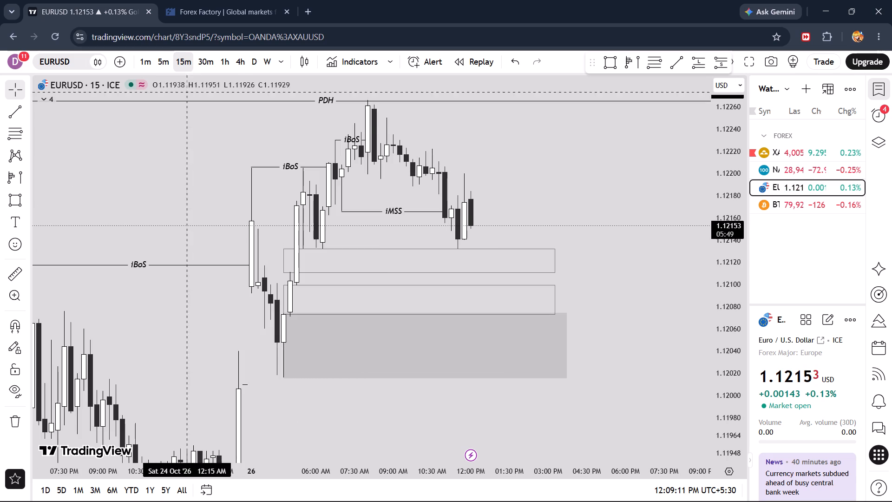
Draw a parallel channel around the pullback, its upper edge from 9:00 AM at 1.12235 to 11:00 AM at about 1.12208 and lower edge ending near 1.12174.
left_click(28, 111)
left_click(79, 321)
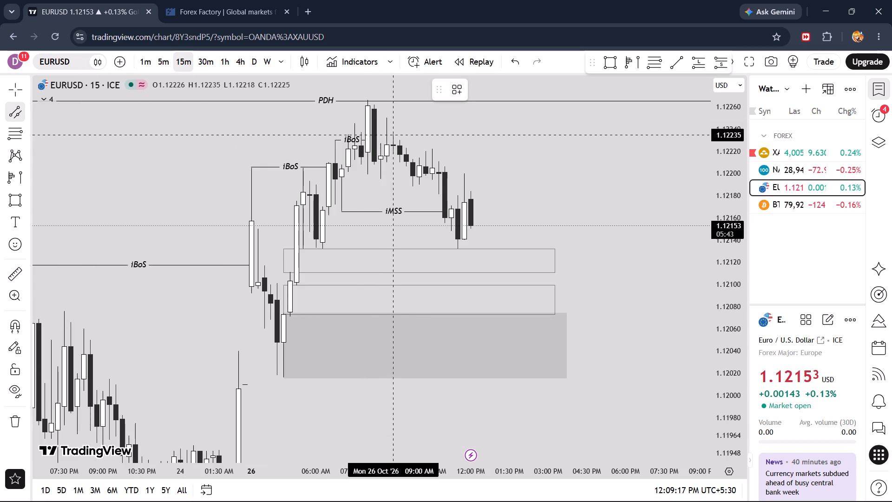
left_click(394, 134)
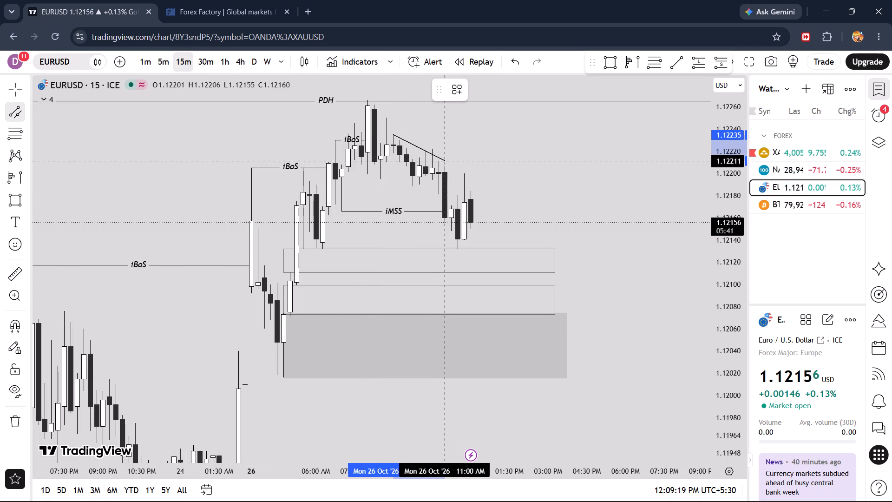
left_click(446, 165)
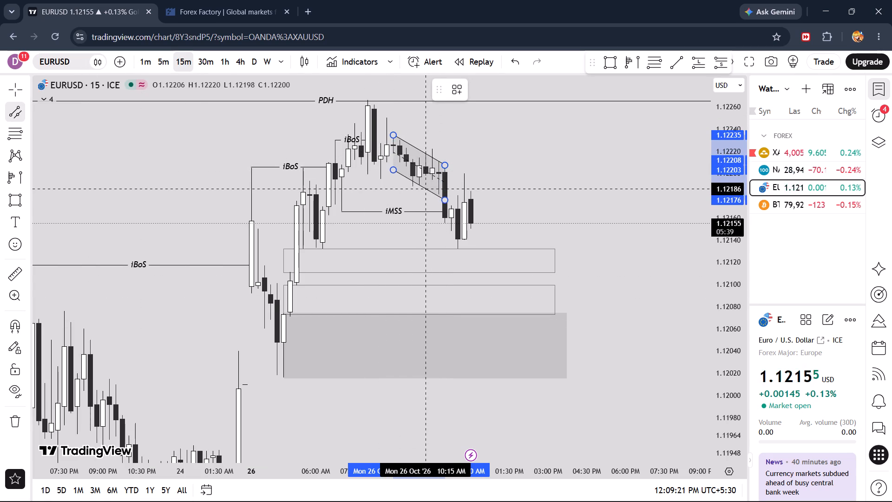
left_click(423, 191)
left_click(574, 146)
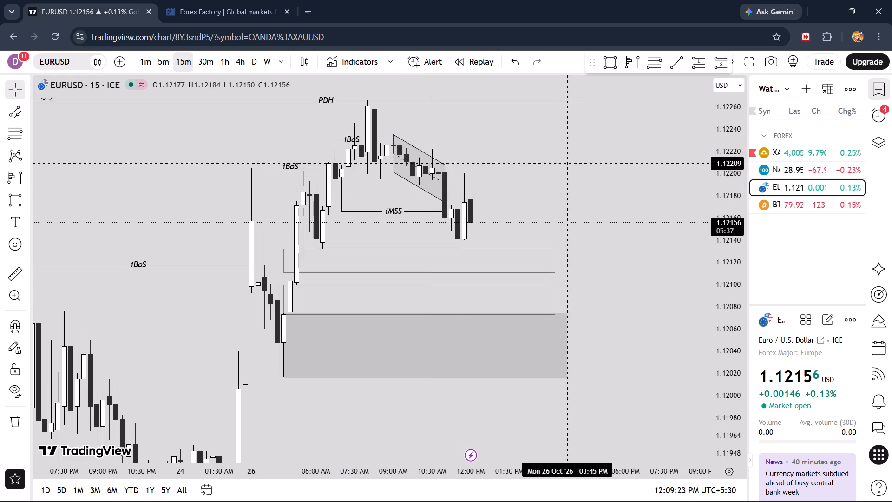
Move the channel's upper starting point back to 8:15 AM at about 1.12245.
scroll(575, 199, "up", 3)
left_click_drag(492, 171, 562, 162)
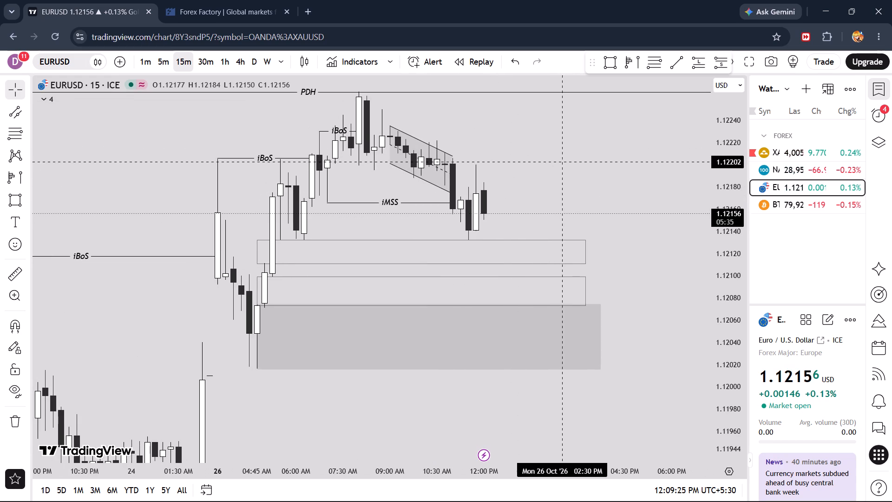
left_click_drag(389, 126, 366, 122)
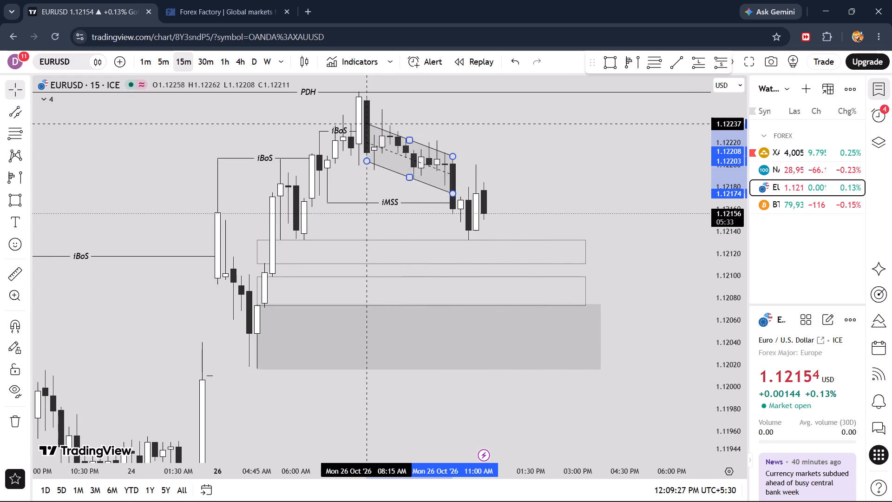
left_click_drag(366, 122, 367, 114)
left_click(526, 165)
Examine the channel and zones on the 15-minute and 5-minute charts, ending on the 15-minute chart.
left_click_drag(580, 171, 513, 150)
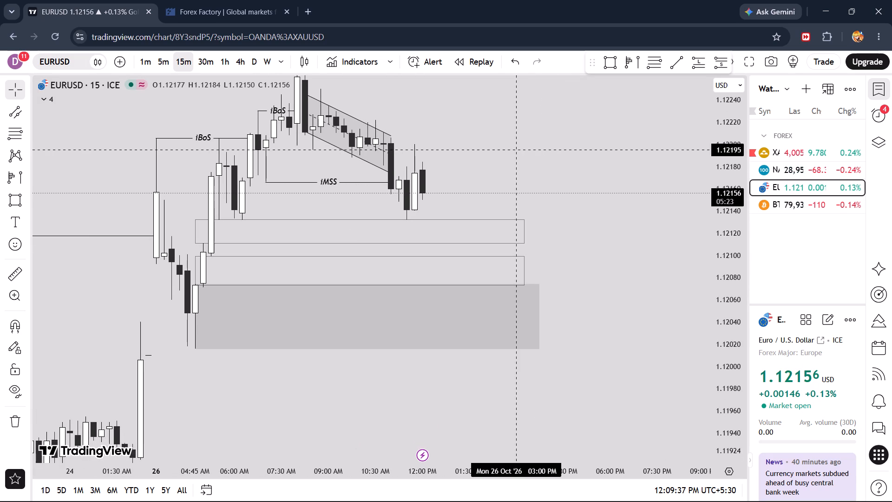
left_click_drag(513, 150, 616, 174)
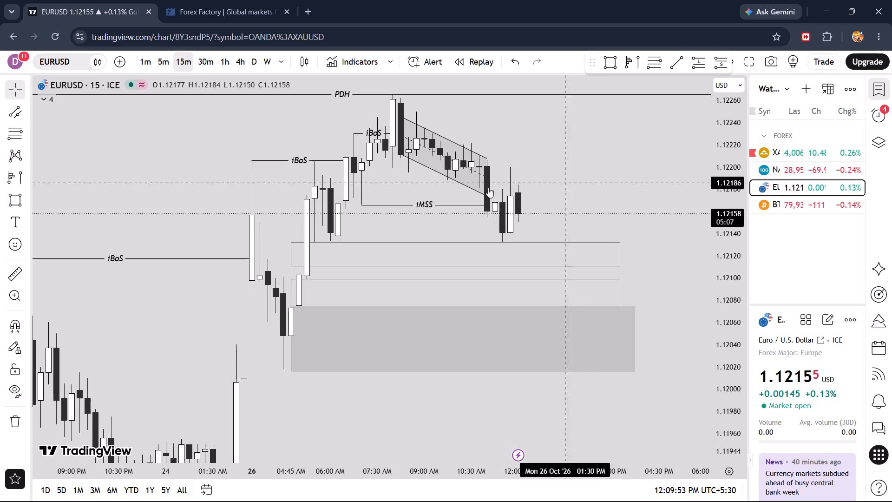
left_click(156, 69)
scroll(257, 225, "down", 6)
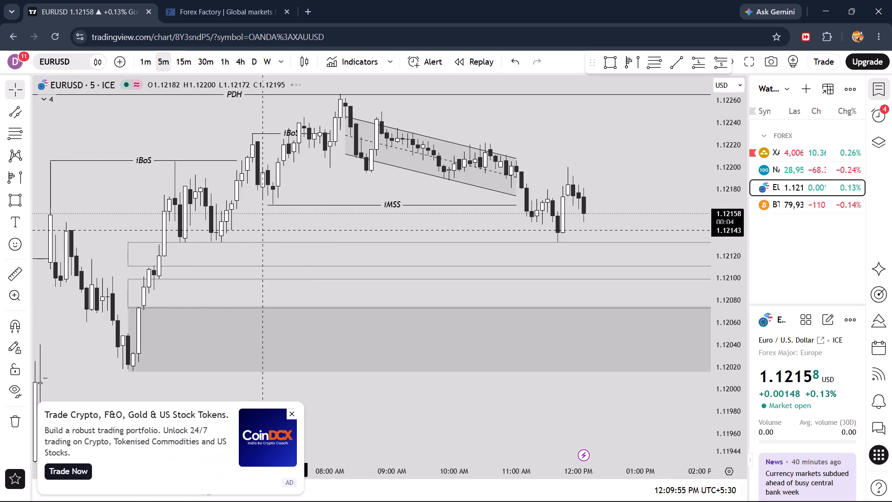
left_click(183, 68)
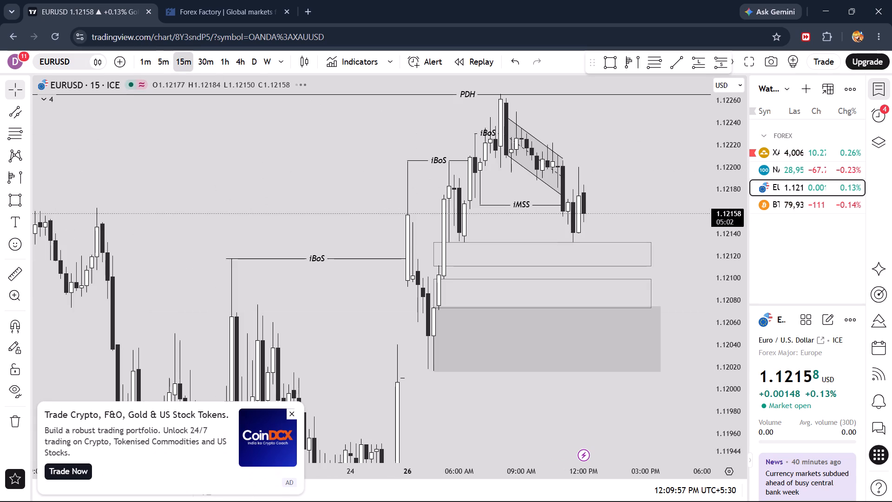
Examine the channel, the zones and the PDH and PDL levels on the 15-minute and 5-minute charts, ending on the 15-minute chart.
scroll(183, 68, "up", 4)
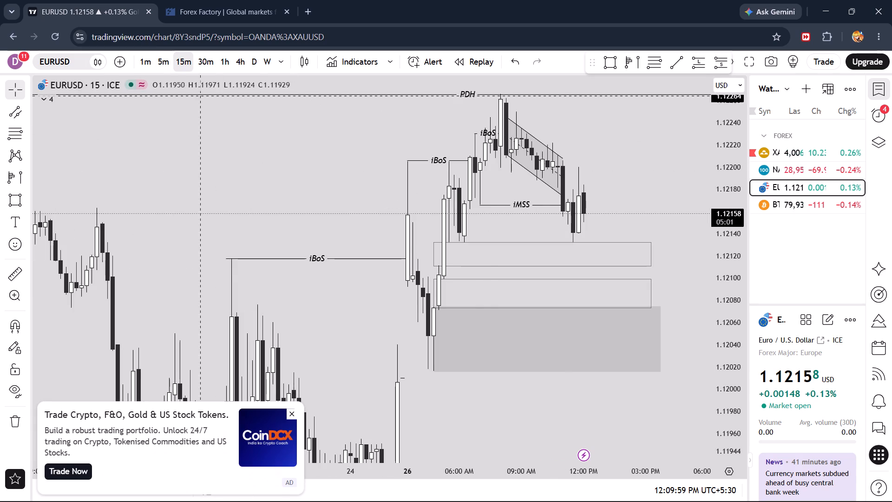
scroll(502, 273, "up", 6)
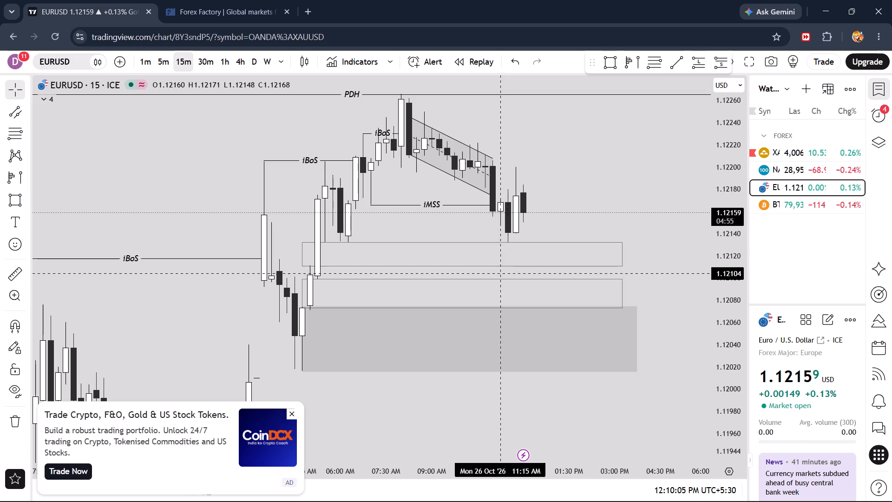
left_click_drag(618, 164, 534, 188)
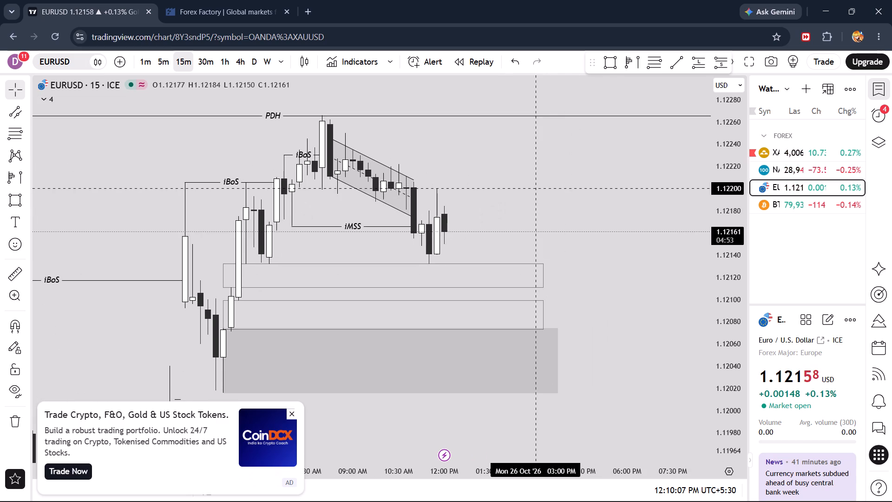
left_click_drag(534, 188, 536, 161)
left_click_drag(738, 131, 737, 254)
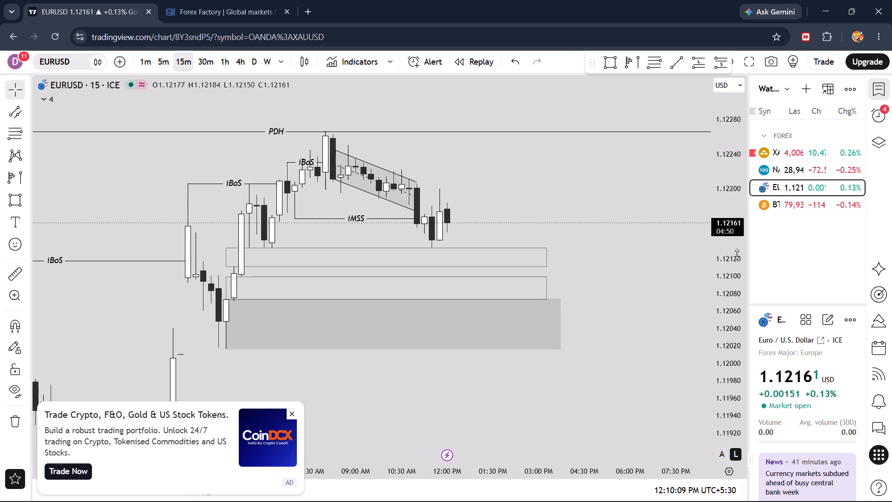
left_click_drag(737, 254, 732, 266)
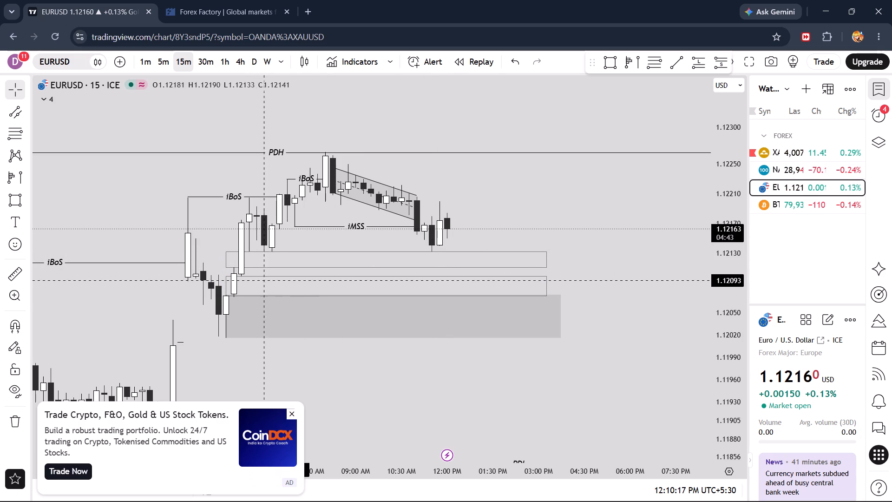
left_click_drag(616, 239, 604, 210)
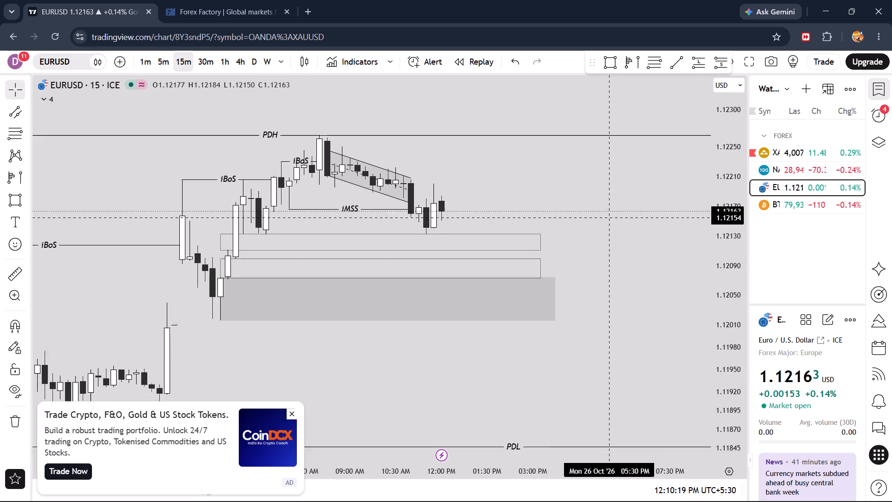
left_click_drag(604, 210, 581, 196)
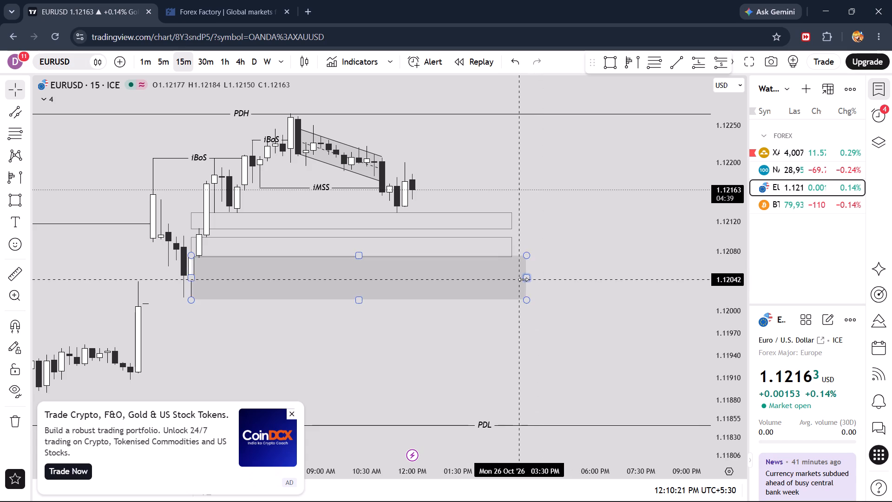
left_click_drag(557, 233, 616, 193)
scroll(610, 208, "down", 2)
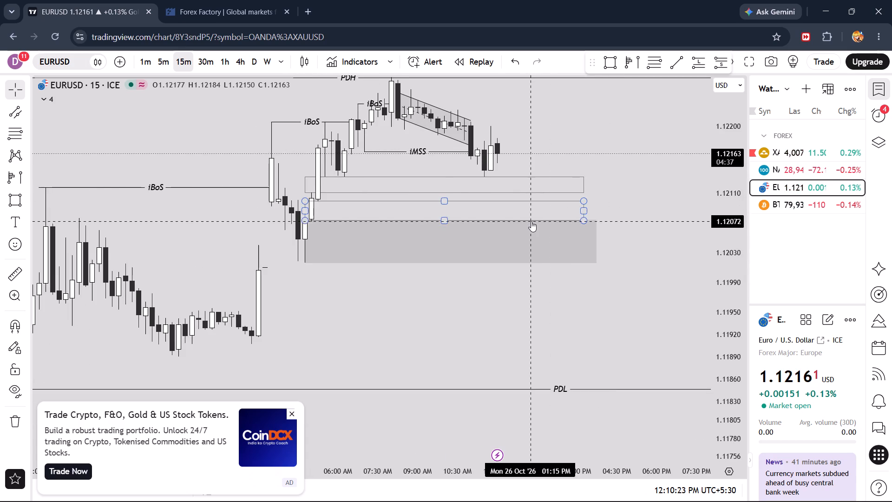
left_click_drag(649, 164, 649, 229)
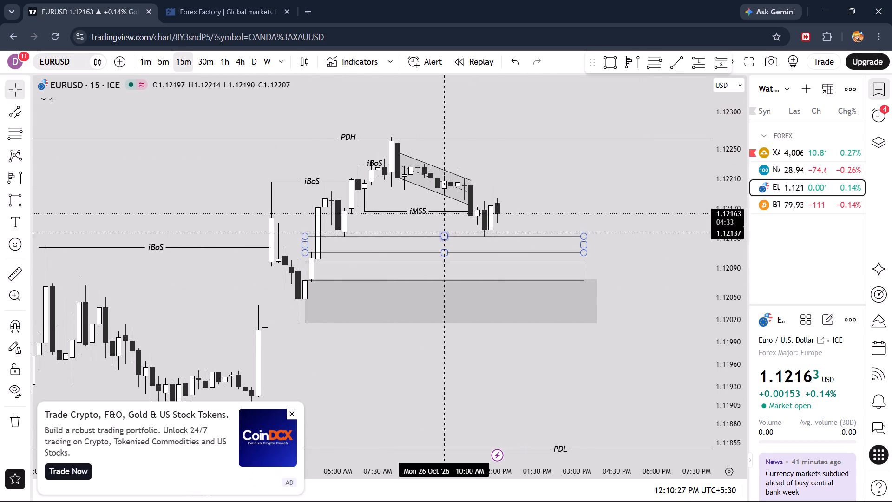
left_click_drag(546, 185, 554, 224)
left_click(161, 54)
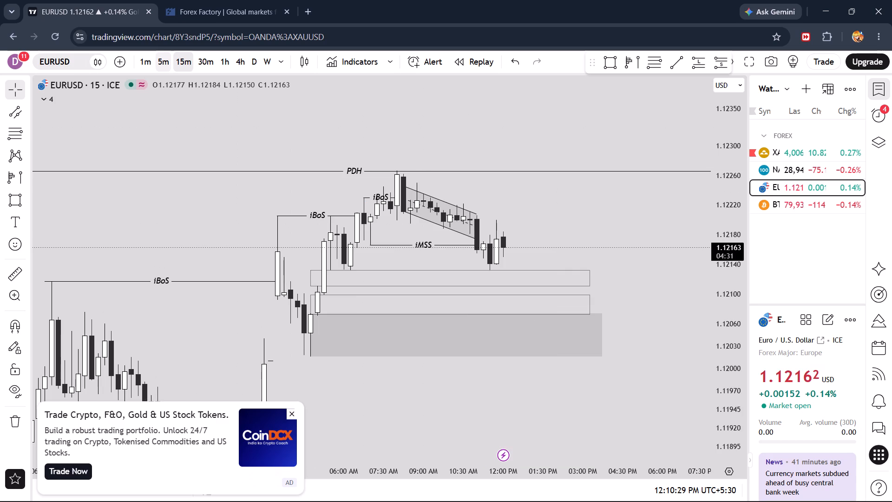
scroll(339, 286, "down", 8)
left_click_drag(599, 221, 559, 217)
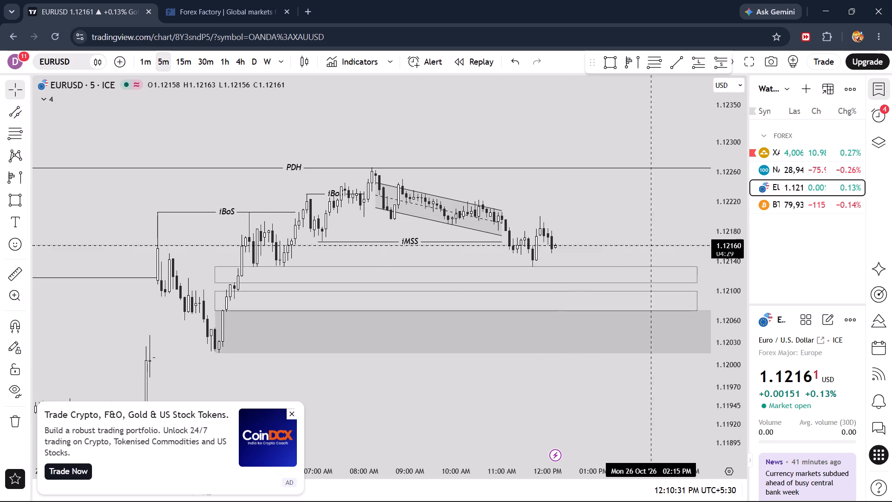
left_click_drag(734, 359, 716, 200)
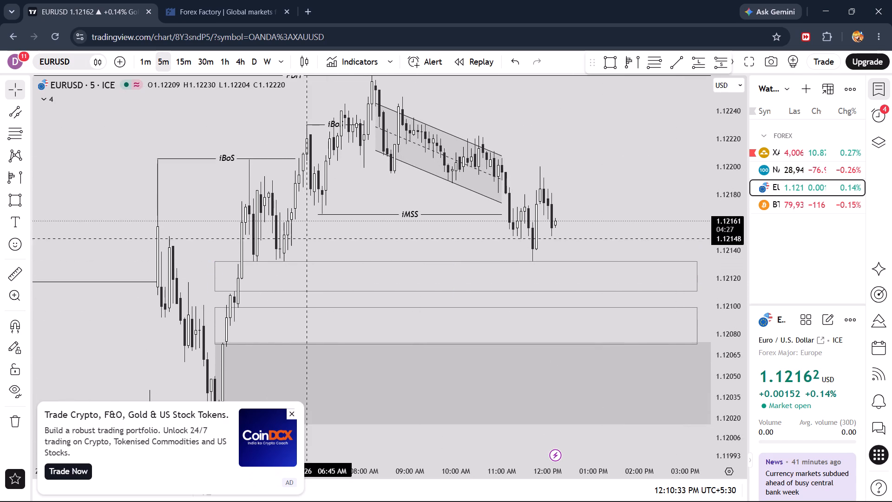
left_click(173, 70)
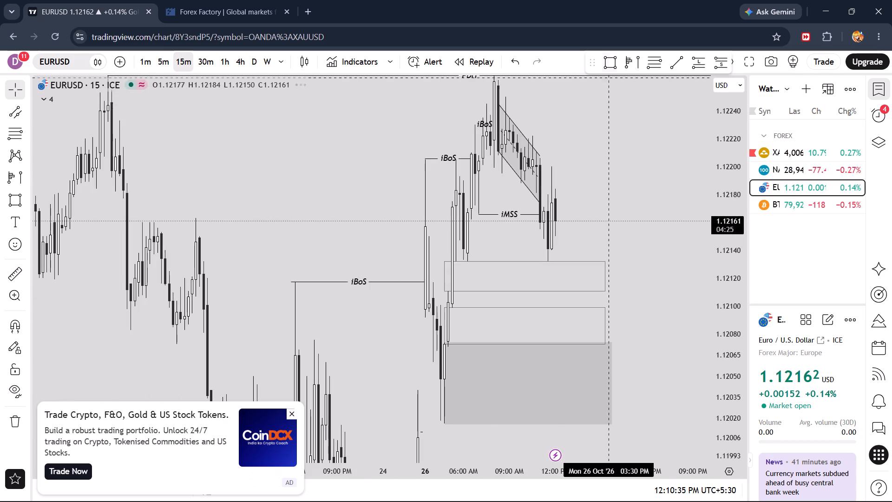
Draw a rectangle from 6:15 AM to 2:30 PM between about 1.12171 and 1.12133, and apply the Bullish template.
left_click(615, 66)
scroll(480, 231, "up", 7)
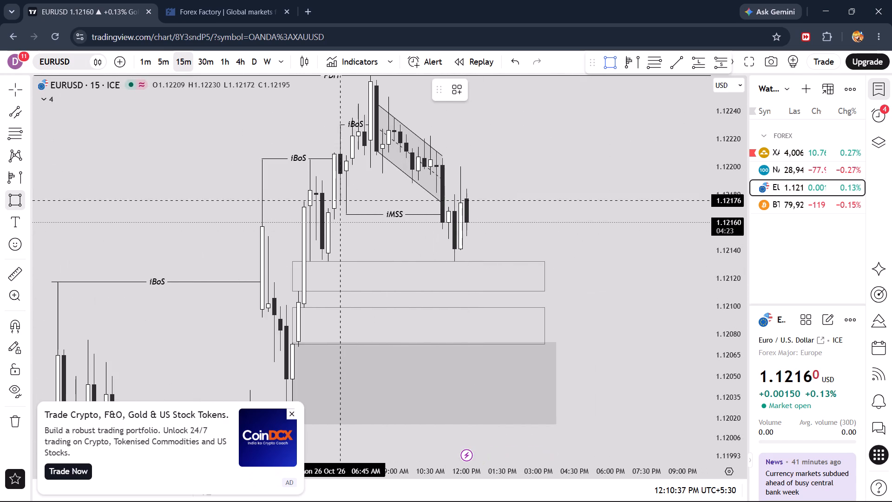
left_click(329, 207)
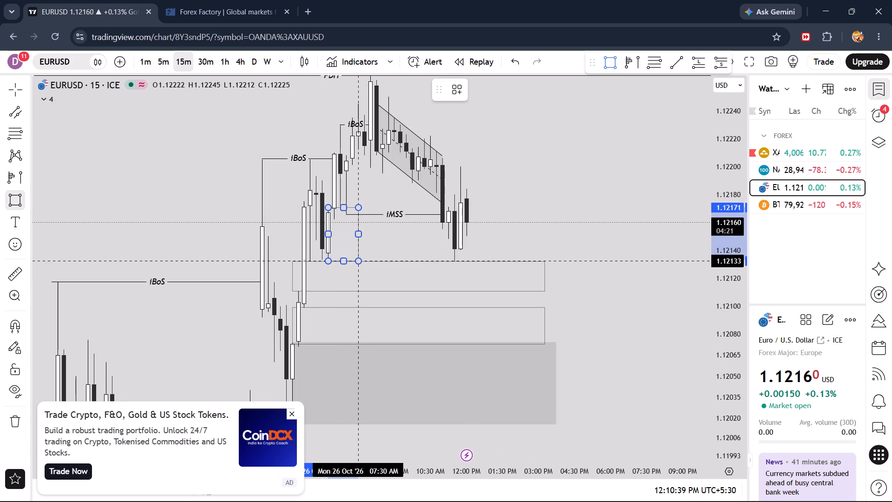
left_click(356, 260)
left_click_drag(357, 235, 426, 235)
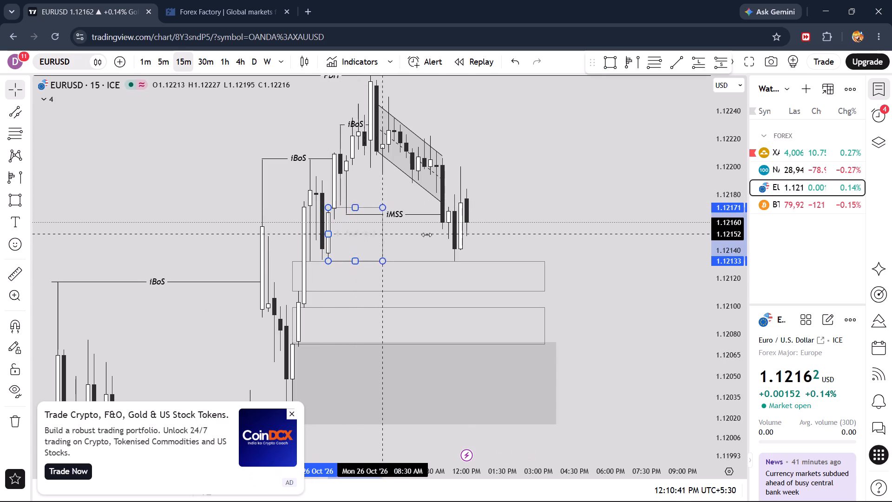
left_click_drag(426, 235, 525, 237)
left_click(456, 80)
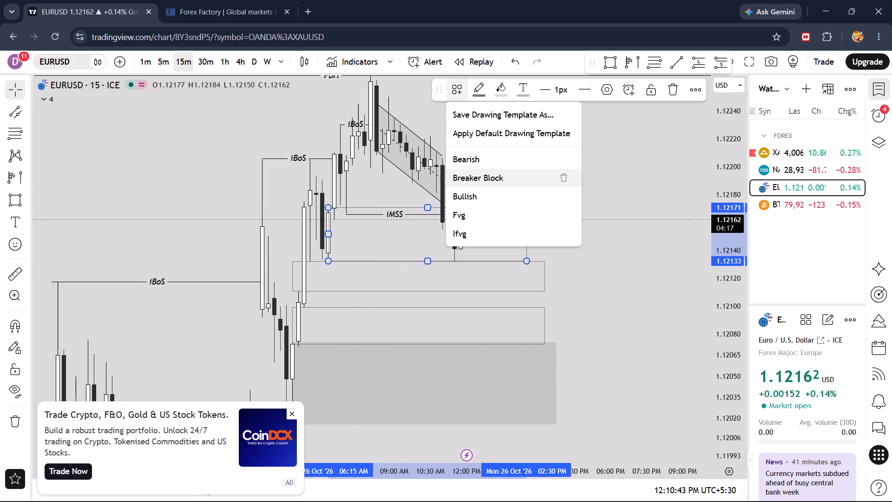
left_click(473, 190)
Switch to the 5-minute chart and close the advertisement covering it.
left_click_drag(558, 199, 619, 191)
scroll(621, 191, "up", 7)
left_click_drag(505, 150, 534, 167)
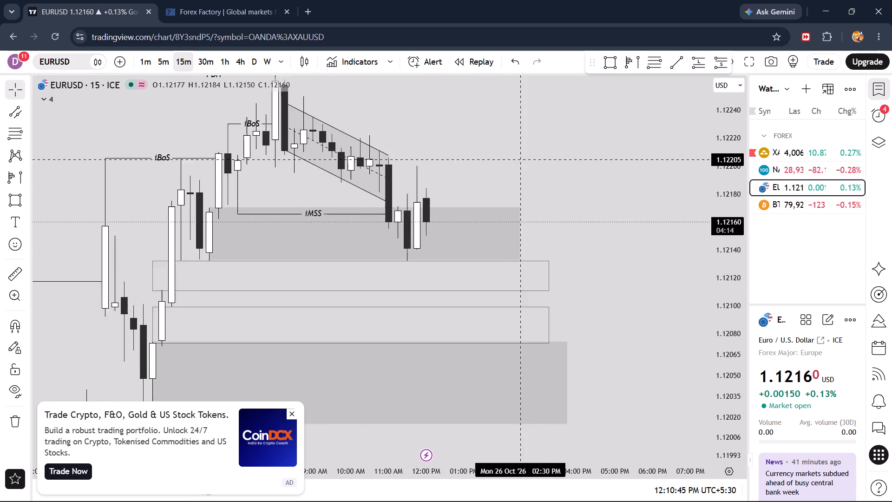
left_click_drag(534, 167, 557, 181)
left_click(164, 57)
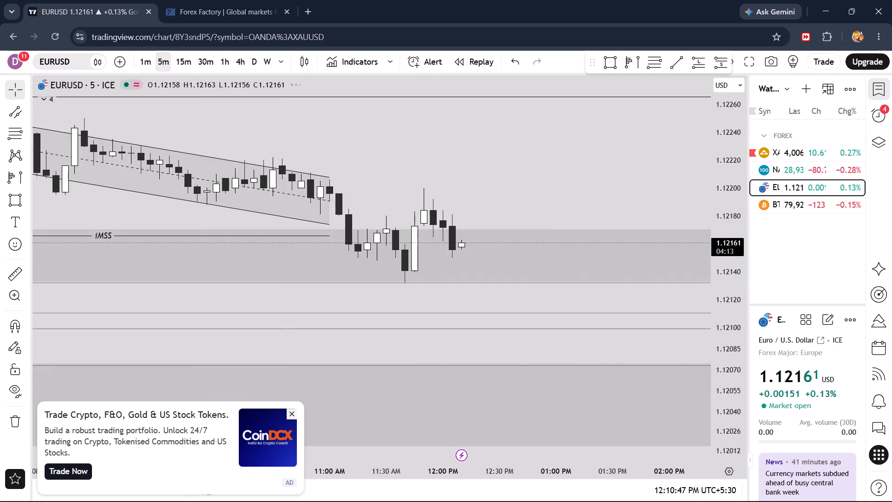
left_click(292, 414)
Draw a horizontal trend line at about 1.12181 from 11:30 AM to 11:50 AM and apply the internal choch template.
scroll(363, 304, "down", 8)
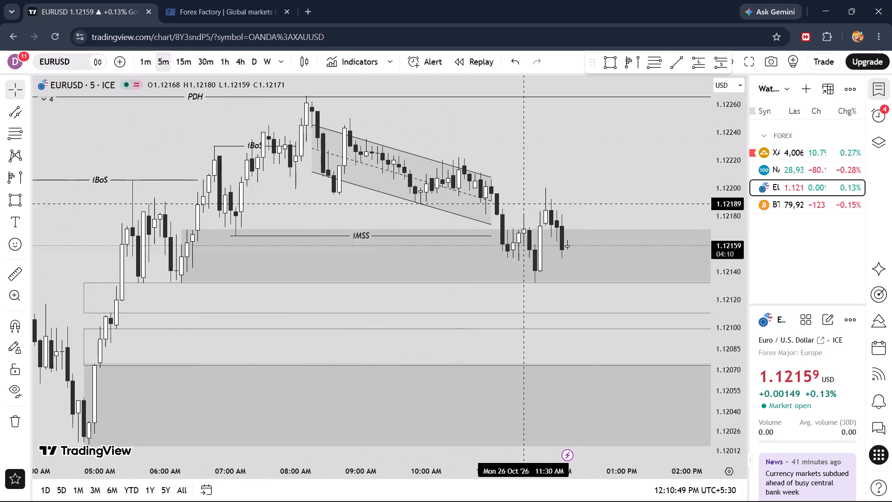
left_click_drag(599, 164, 434, 176)
left_click_drag(722, 283, 725, 156)
scroll(471, 199, "up", 5)
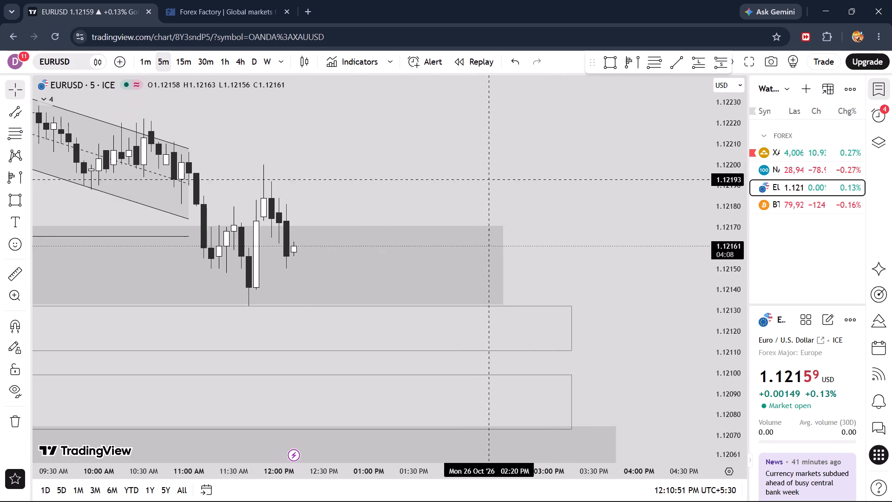
left_click(677, 66)
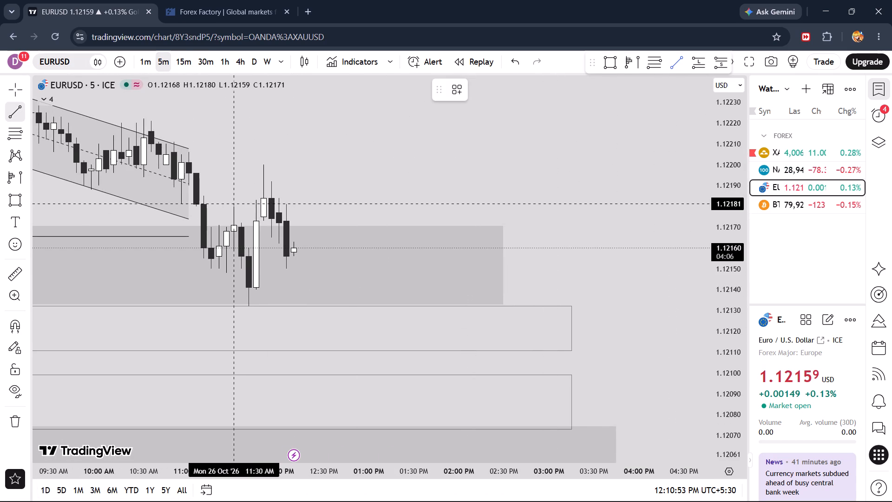
left_click(232, 205)
left_click(261, 207, "shift")
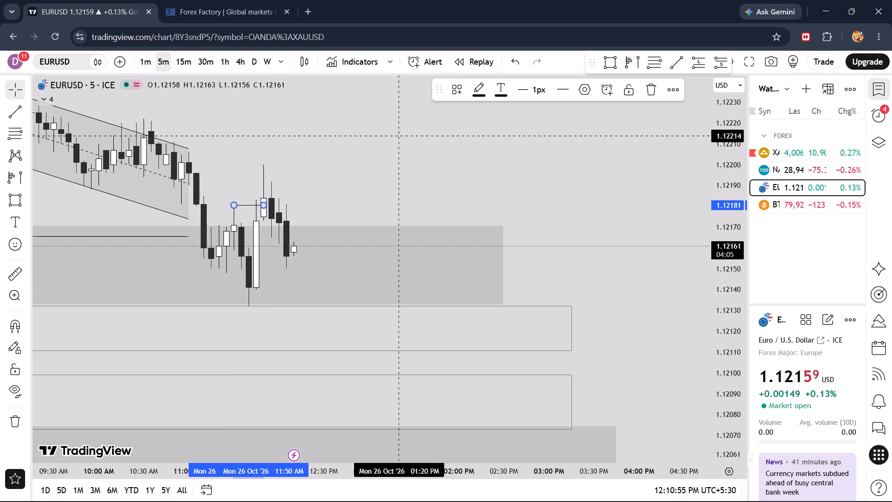
left_click(452, 92)
left_click(501, 297)
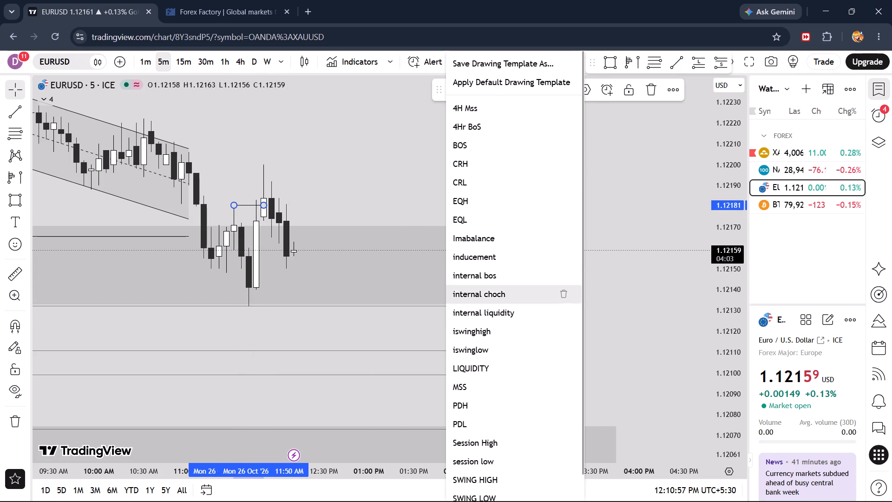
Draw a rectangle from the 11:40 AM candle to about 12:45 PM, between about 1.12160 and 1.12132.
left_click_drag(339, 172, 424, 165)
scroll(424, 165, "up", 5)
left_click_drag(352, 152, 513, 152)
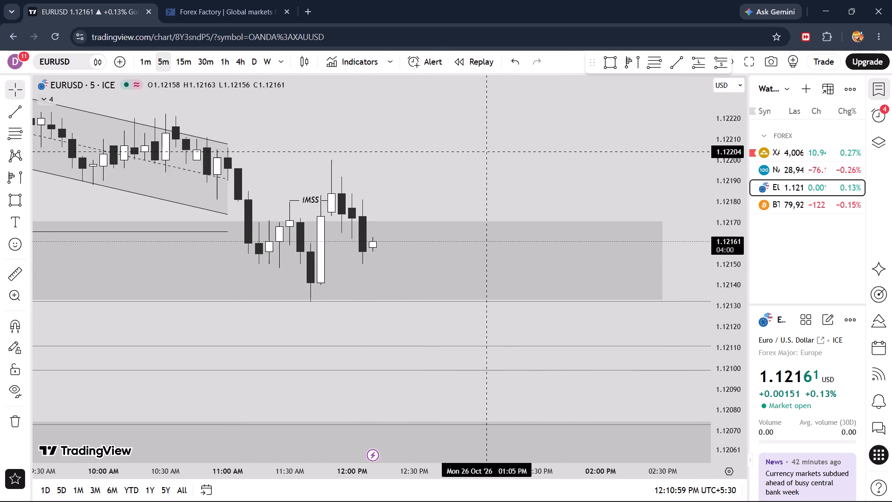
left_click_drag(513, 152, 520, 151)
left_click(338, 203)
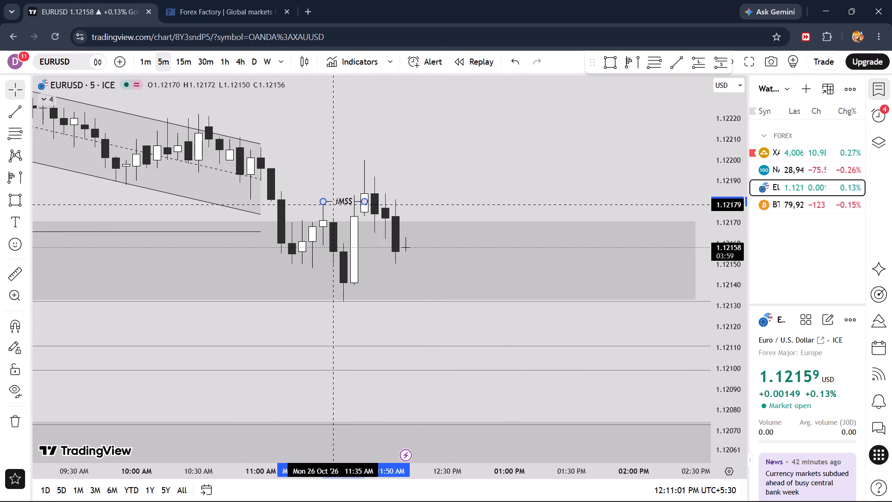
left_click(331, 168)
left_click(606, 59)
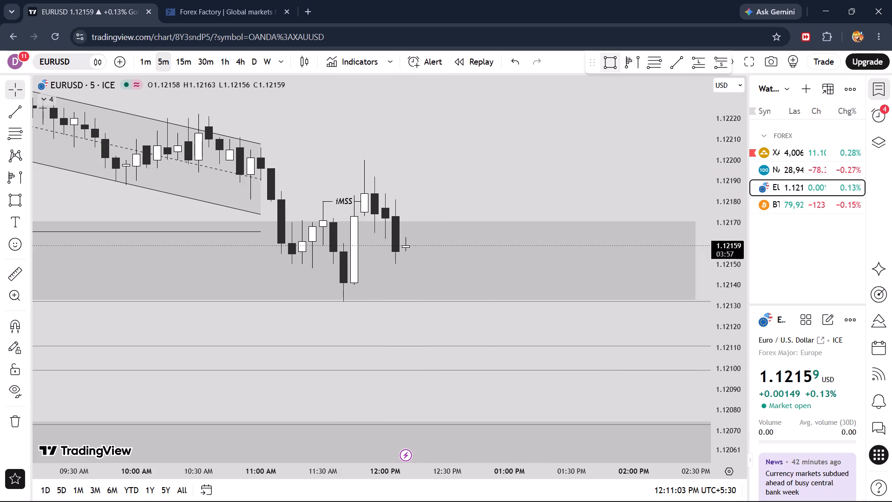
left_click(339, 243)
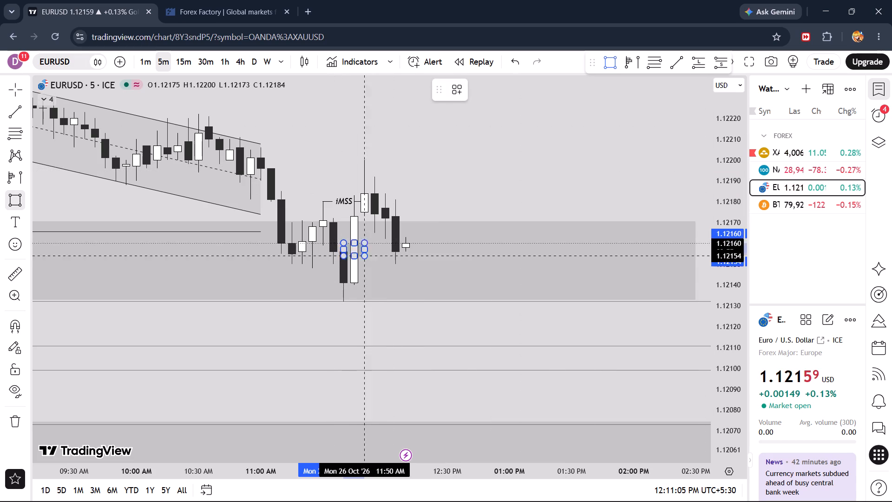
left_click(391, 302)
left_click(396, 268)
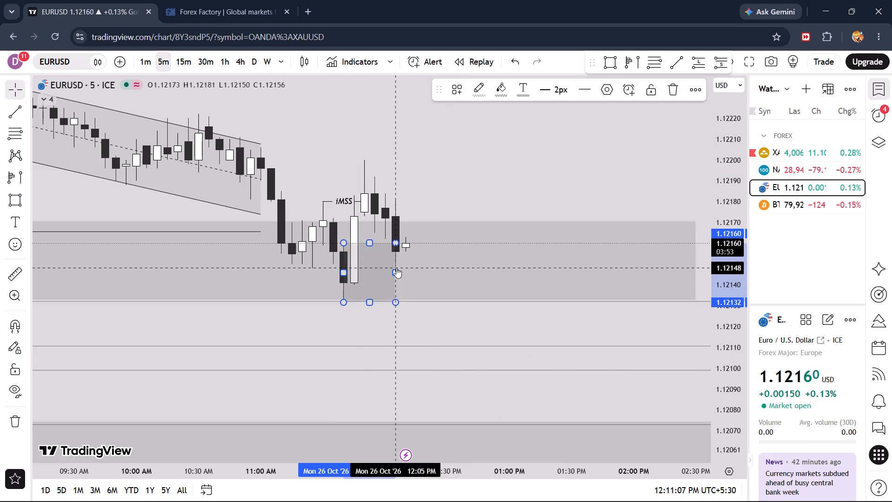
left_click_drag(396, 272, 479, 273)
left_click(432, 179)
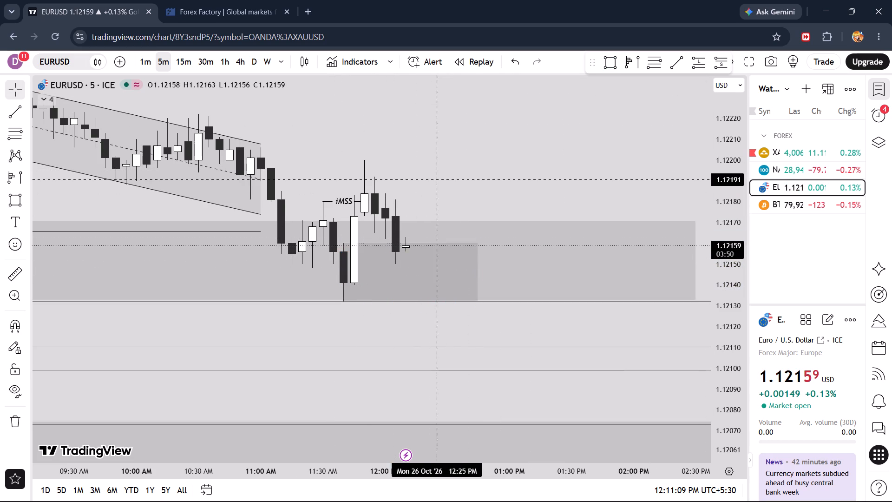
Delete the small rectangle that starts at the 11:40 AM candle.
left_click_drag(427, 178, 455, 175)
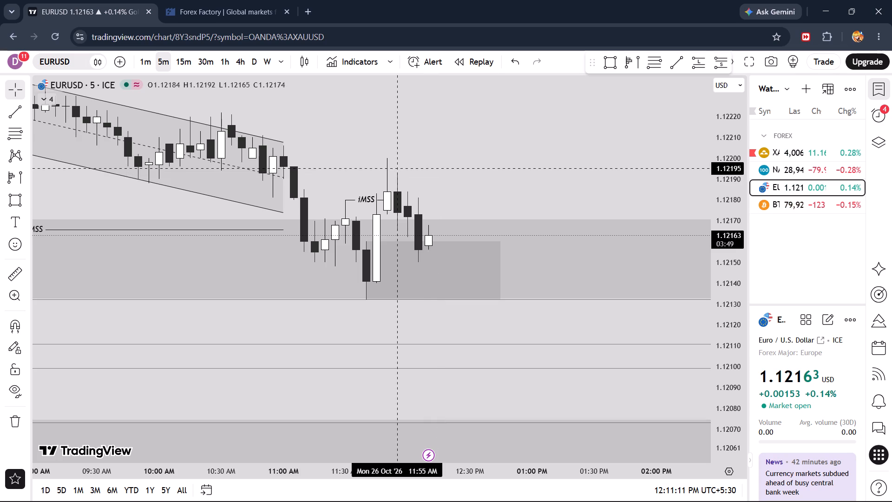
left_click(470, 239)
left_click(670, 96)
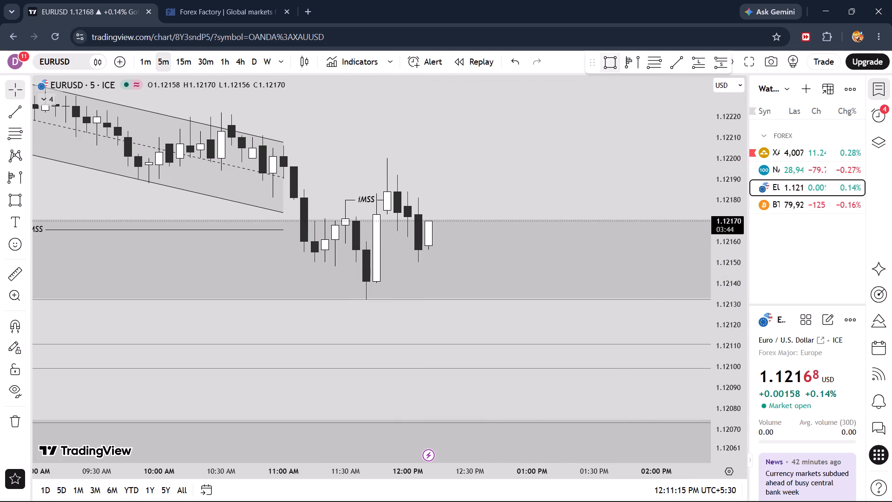
Draw a rectangle from 11:40 AM to 12:50 PM between about 1.12173 and 1.12160, and apply the Fvg template.
left_click(611, 57)
left_click(365, 215)
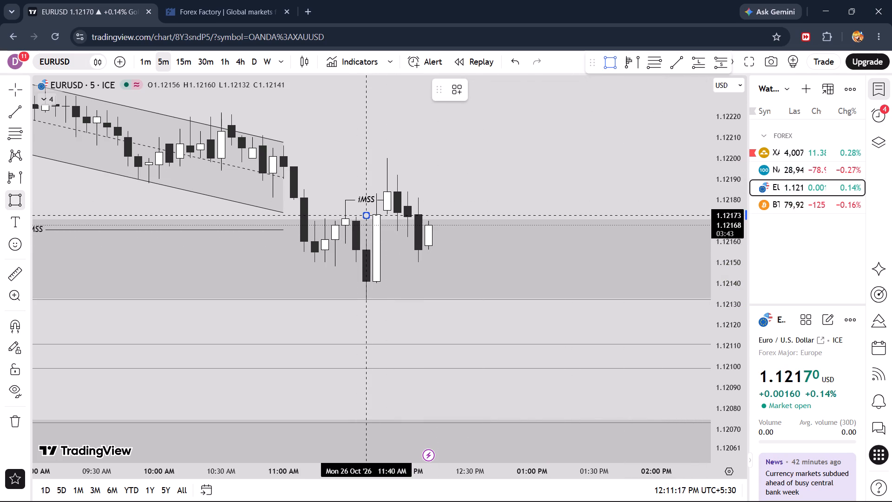
left_click(390, 241)
left_click_drag(389, 228, 509, 231)
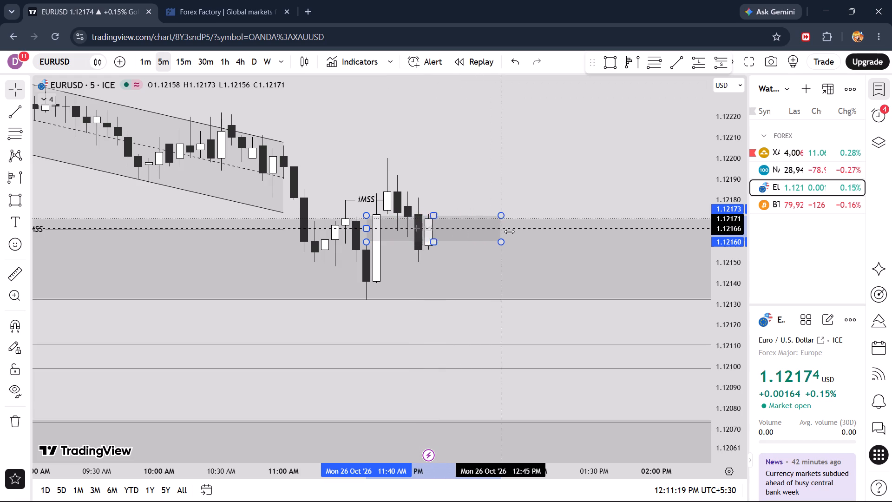
left_click_drag(509, 231, 514, 231)
left_click(459, 91)
left_click(473, 219)
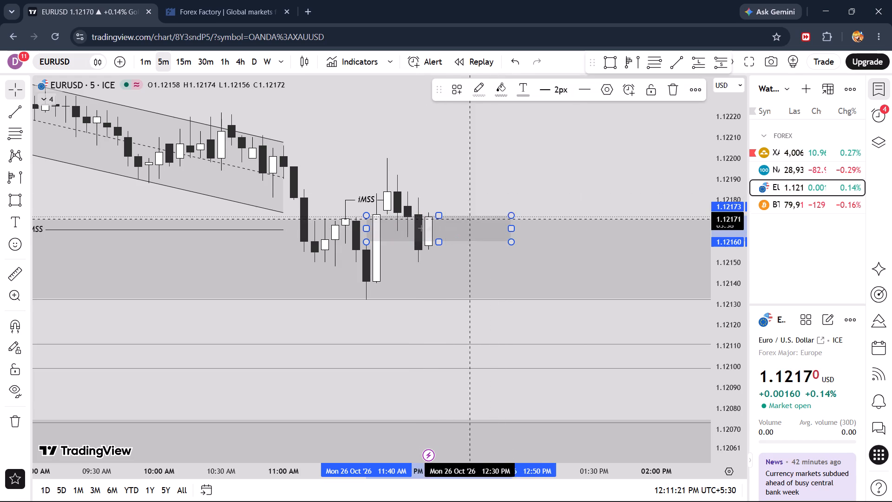
On the 1-minute chart, move the start of the upper iMSS line to the swing high at about 11:33 AM.
left_click_drag(435, 179, 456, 162)
scroll(456, 162, "up", 3)
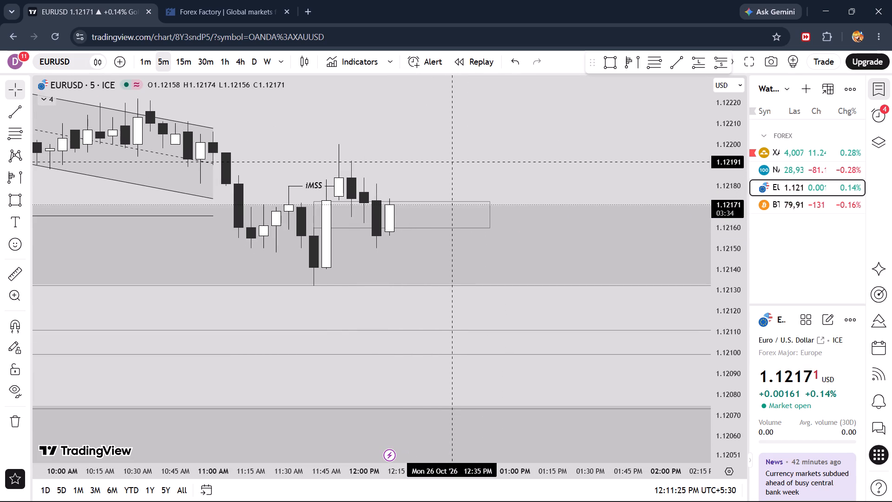
left_click(152, 66)
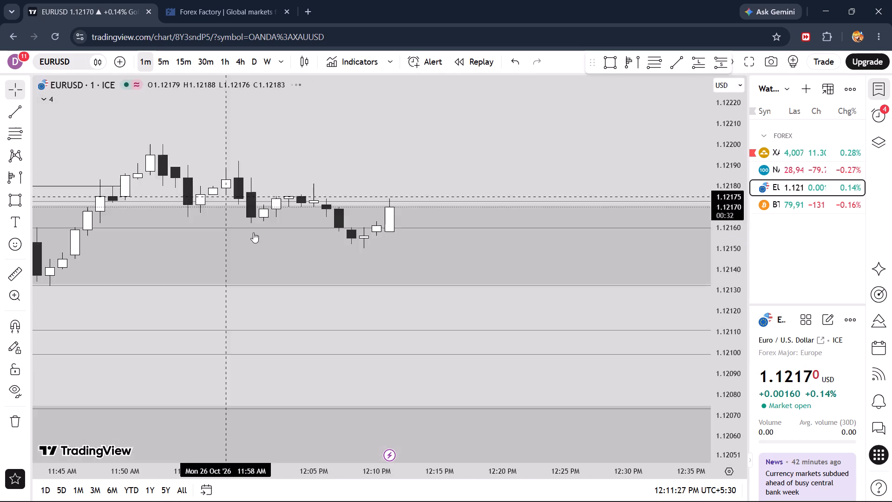
scroll(260, 244, "down", 8)
scroll(353, 213, "down", 4)
left_click_drag(560, 145, 501, 173)
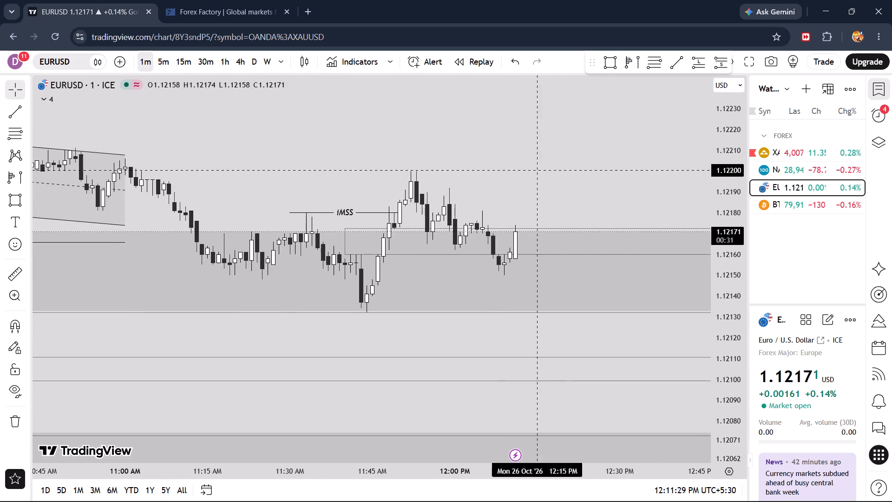
left_click_drag(726, 286, 735, 138)
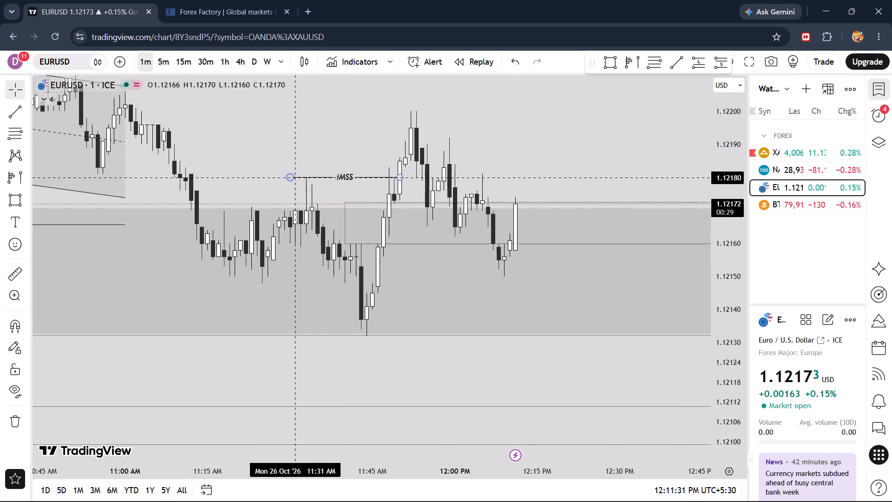
left_click_drag(292, 178, 306, 177)
left_click(313, 142)
left_click_drag(341, 130, 338, 130)
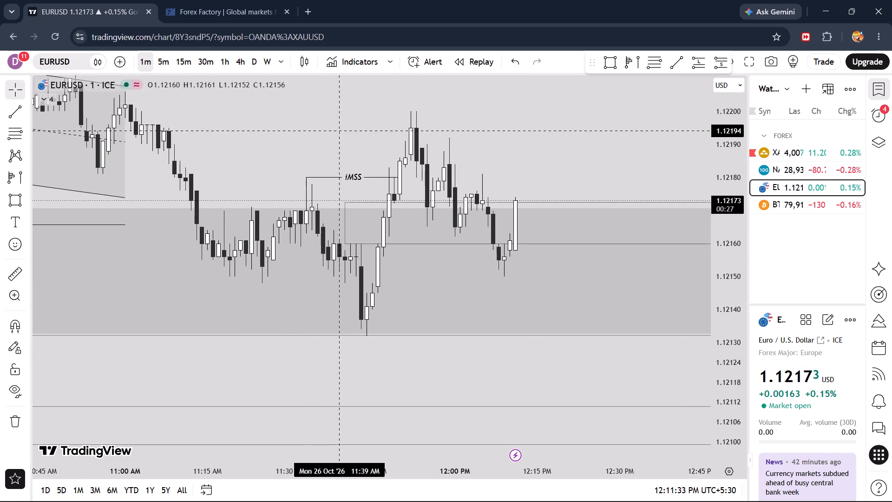
Move and resize the Fvg rectangle to start at 11:44 AM and span between about 1.12156 and 1.12148, trimming its end slightly.
left_click_drag(338, 130, 273, 139)
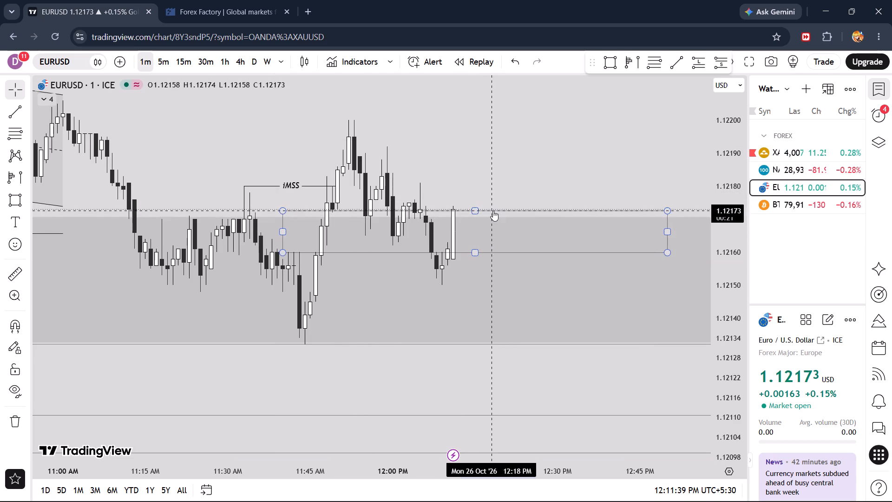
left_click_drag(493, 211, 497, 267)
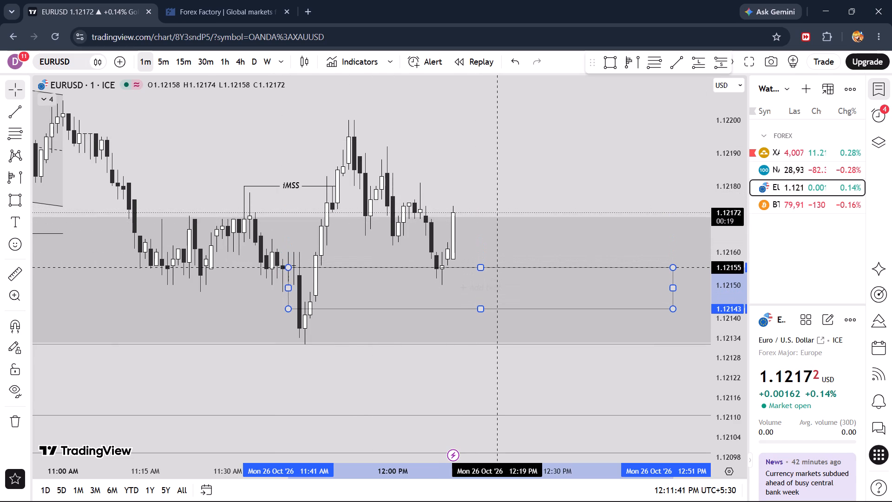
left_click_drag(497, 267, 496, 265)
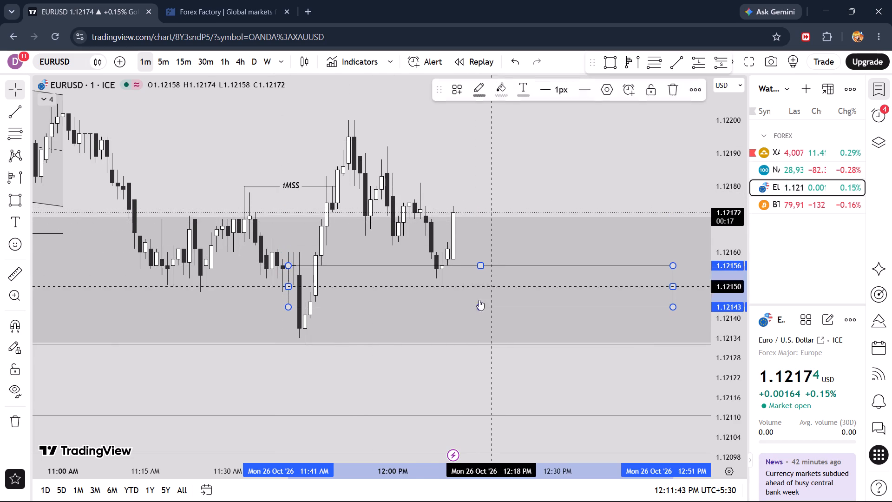
left_click_drag(479, 307, 481, 292)
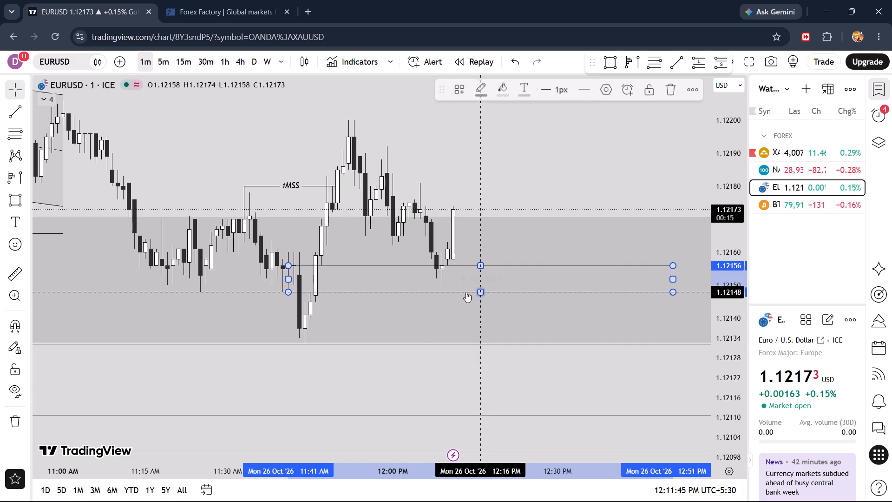
left_click_drag(288, 278, 148, 282)
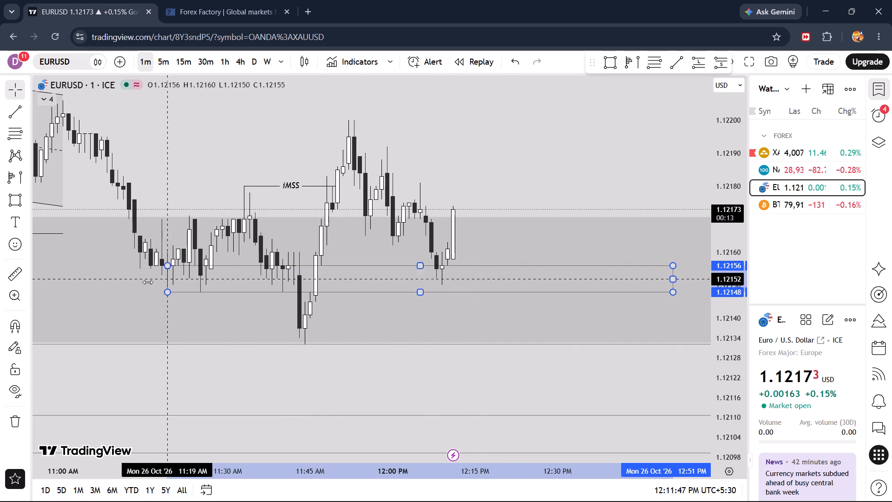
left_click_drag(148, 282, 303, 284)
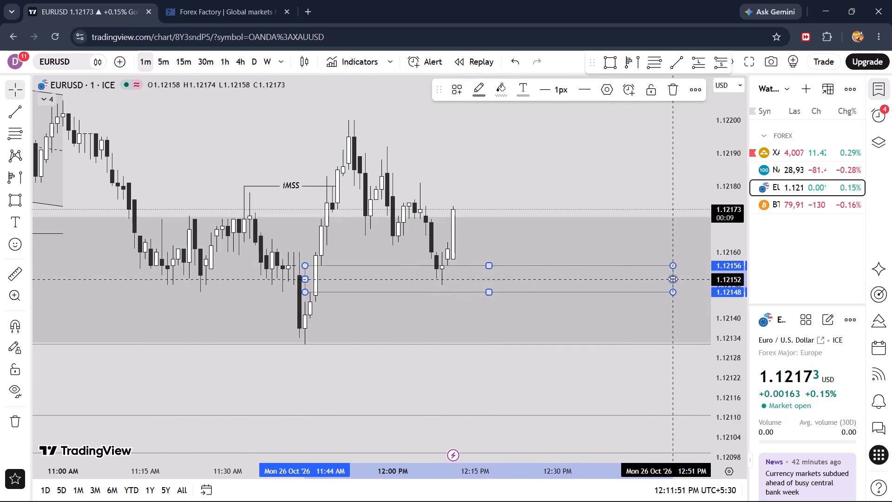
left_click_drag(673, 279, 665, 279)
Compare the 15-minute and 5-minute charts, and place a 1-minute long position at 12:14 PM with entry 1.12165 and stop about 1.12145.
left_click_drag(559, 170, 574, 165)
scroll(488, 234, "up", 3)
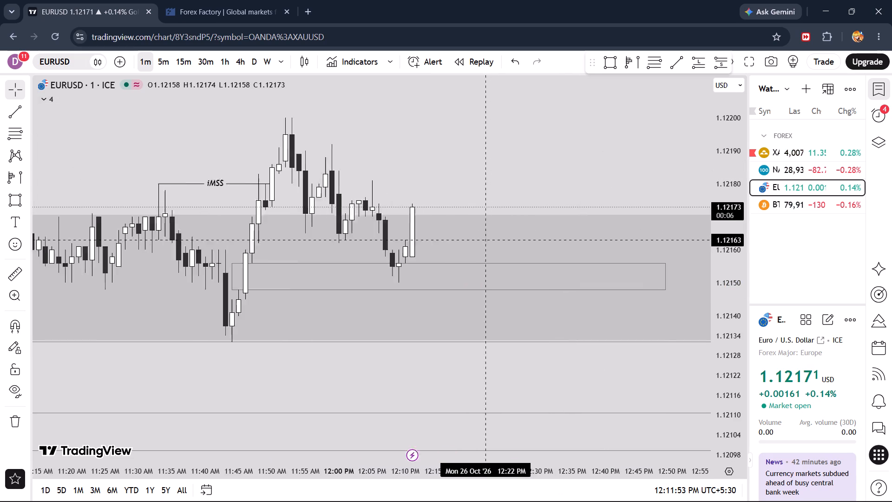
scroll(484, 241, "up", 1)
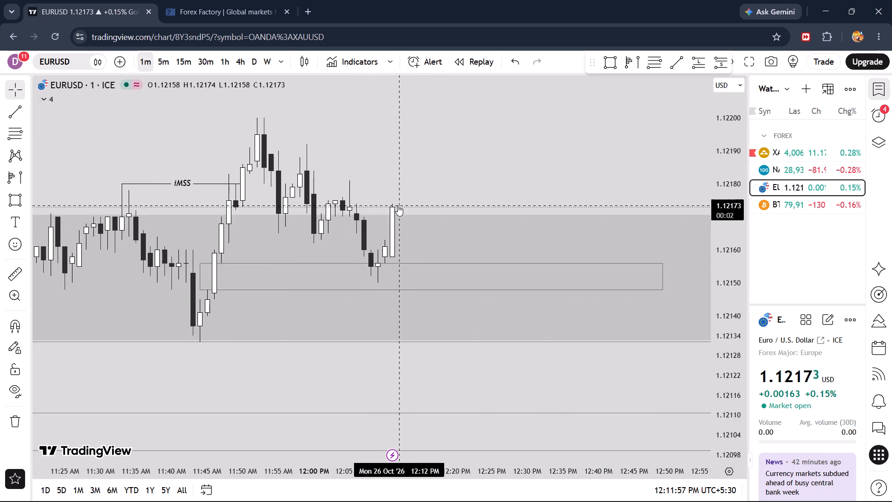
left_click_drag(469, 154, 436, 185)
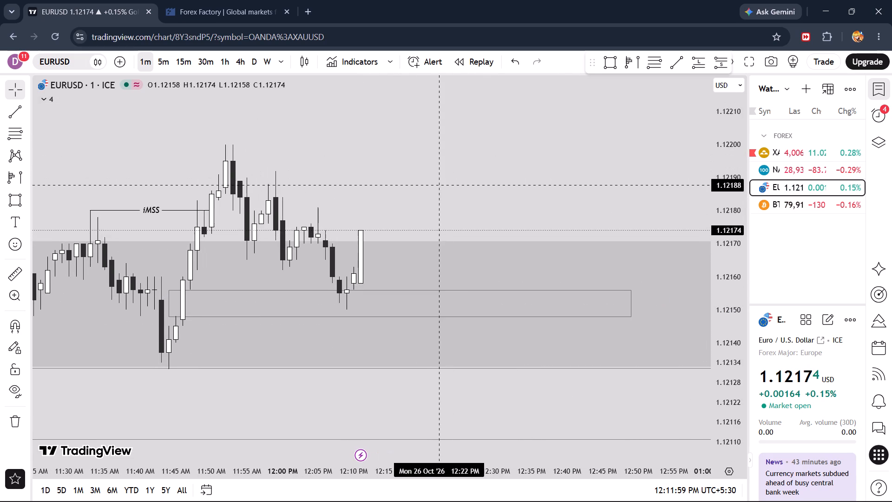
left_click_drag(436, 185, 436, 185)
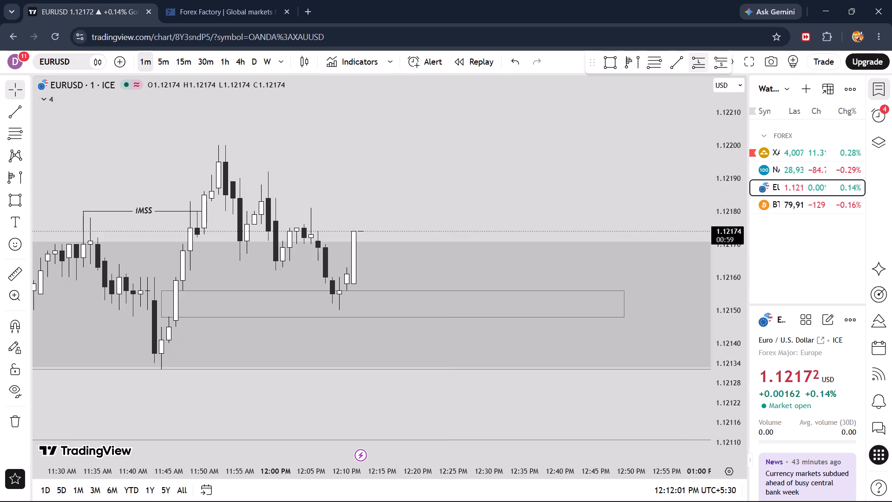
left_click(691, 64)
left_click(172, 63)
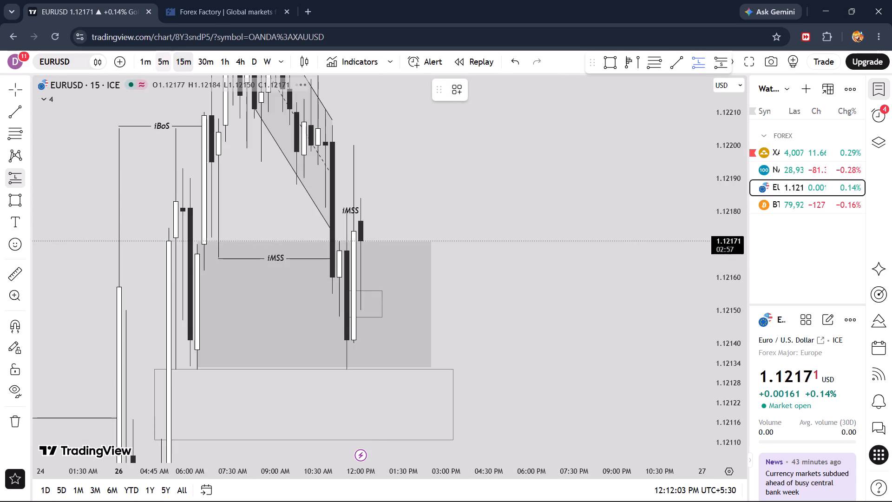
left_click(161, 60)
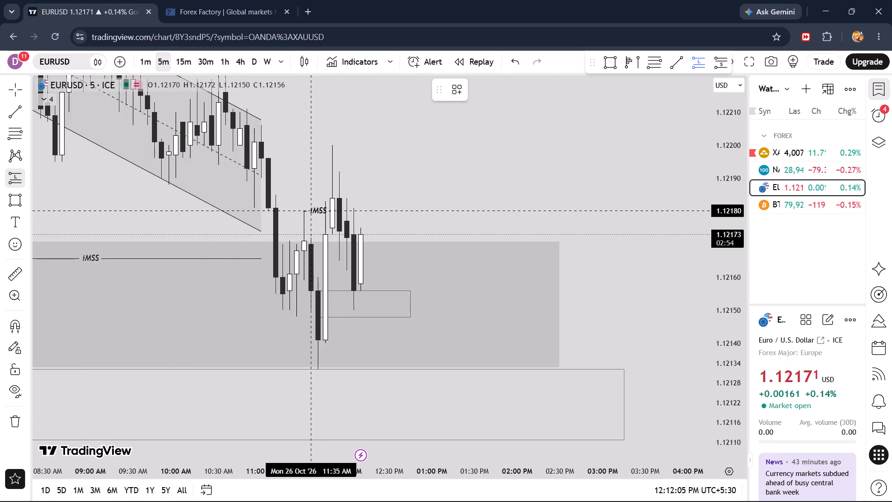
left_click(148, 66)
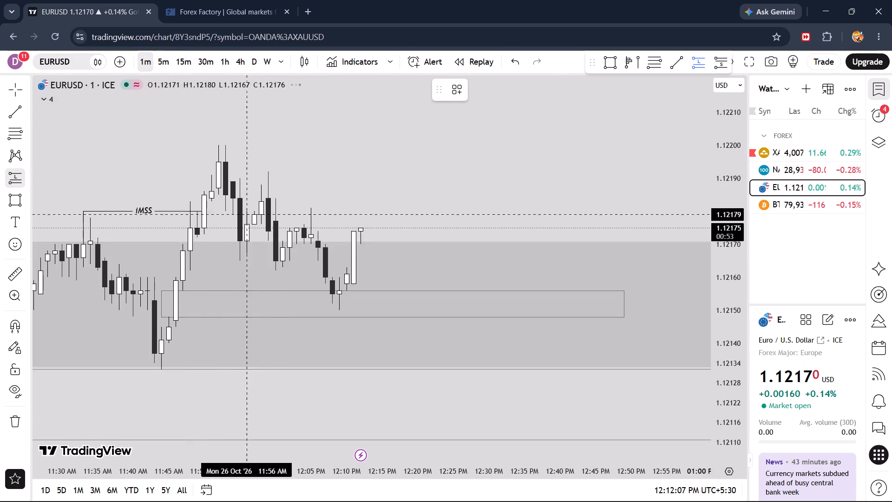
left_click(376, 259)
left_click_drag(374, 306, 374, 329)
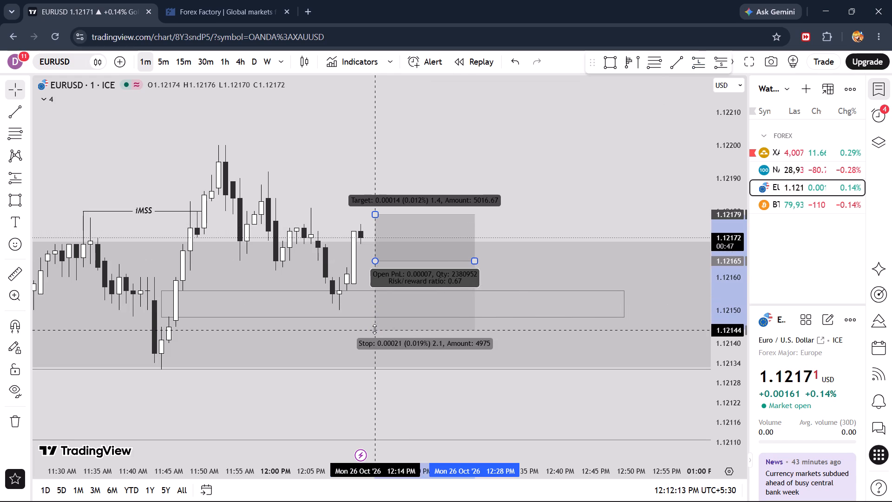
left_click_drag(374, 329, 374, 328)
Draw a rectangle from 12:05 PM to 12:27 PM between about 1.12165 and 1.12160, and apply the Ifvg template.
left_click(610, 66)
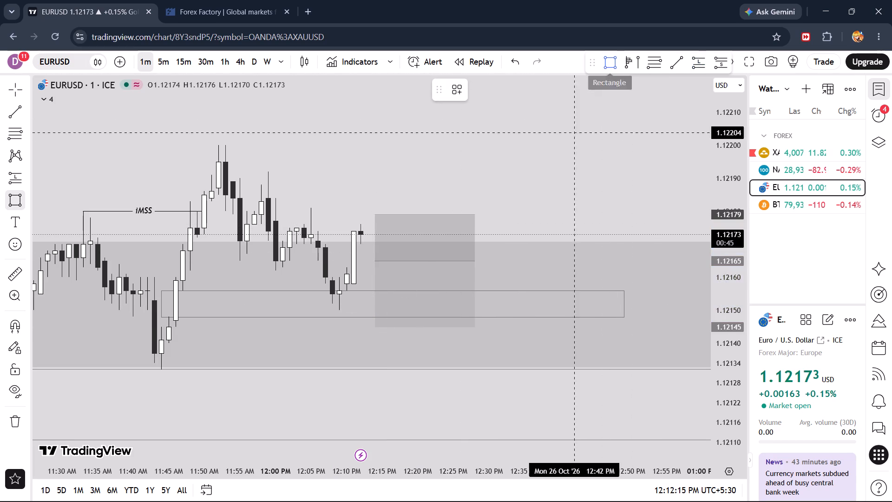
left_click(311, 262)
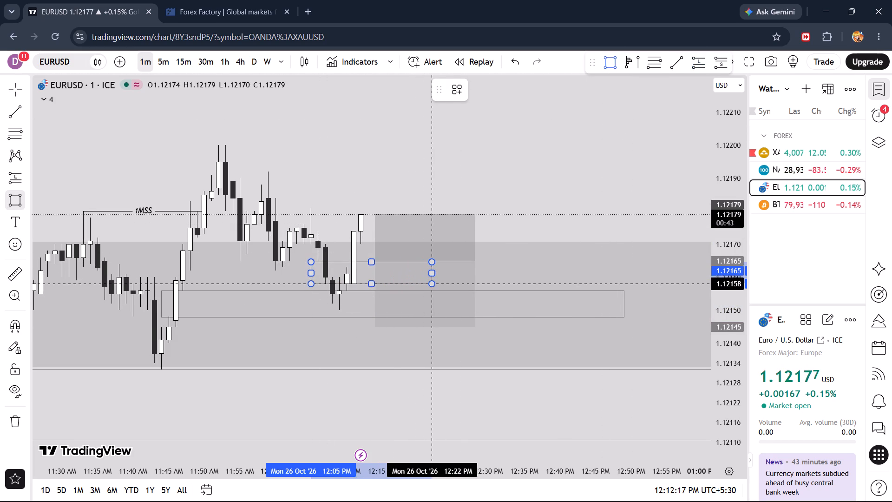
left_click(467, 277)
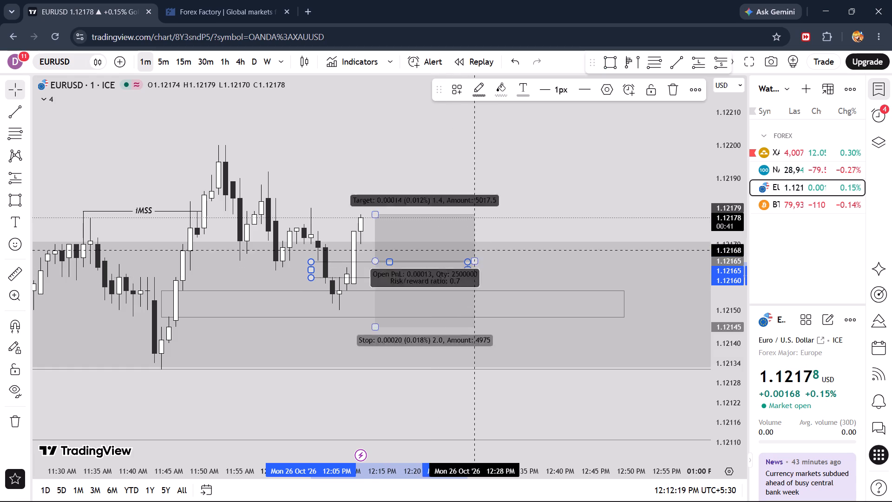
left_click(453, 87)
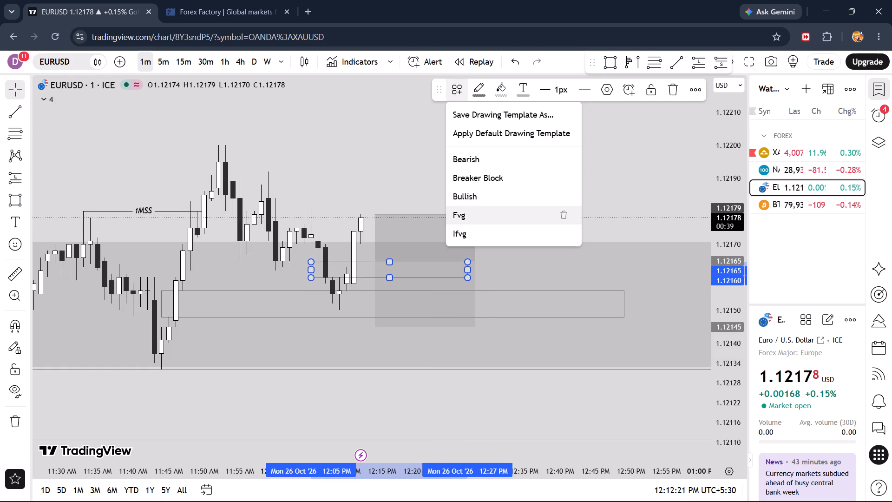
left_click(467, 230)
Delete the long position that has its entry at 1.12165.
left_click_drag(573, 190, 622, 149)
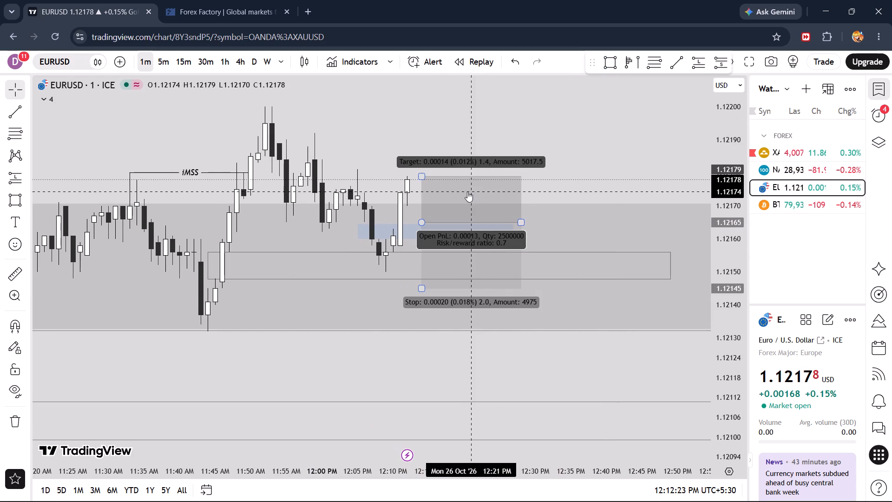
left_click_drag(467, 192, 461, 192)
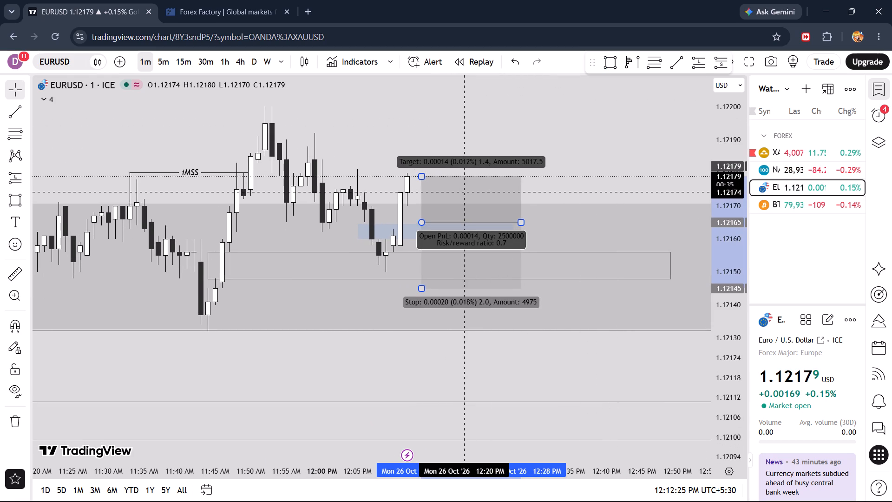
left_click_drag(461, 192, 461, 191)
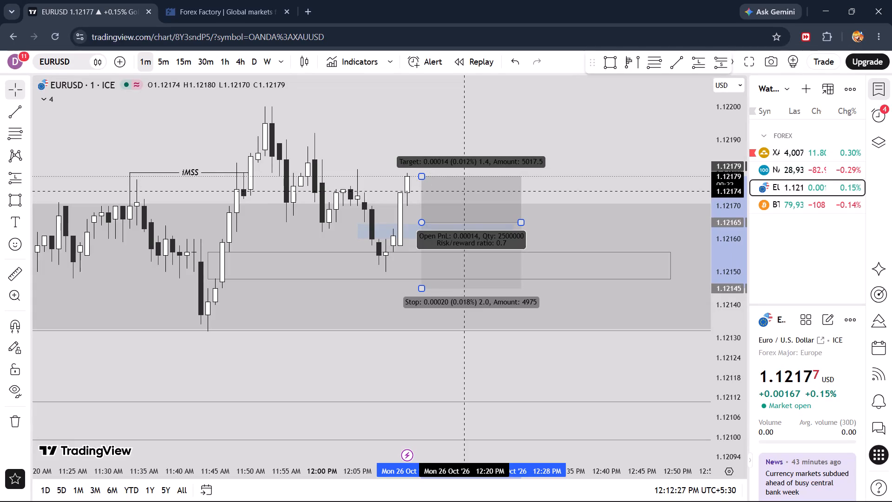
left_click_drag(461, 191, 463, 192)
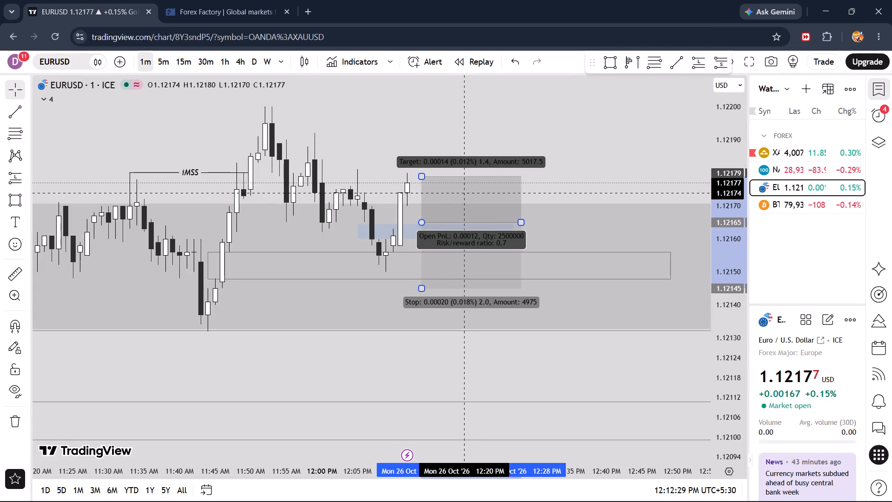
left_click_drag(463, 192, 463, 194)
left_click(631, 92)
Place a long position starting at 12:14 PM with entry at about 1.12164 and target at about 1.12201.
left_click(722, 70)
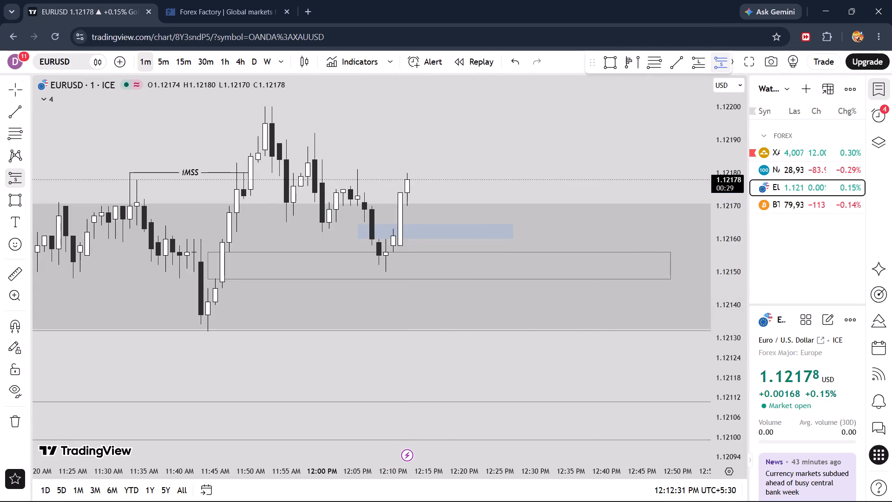
left_click(698, 64)
left_click(425, 225)
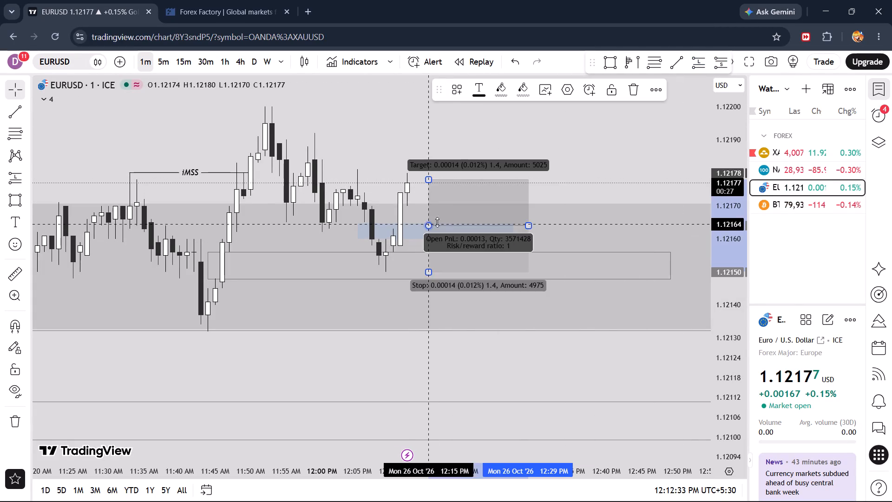
left_click_drag(517, 198, 505, 198)
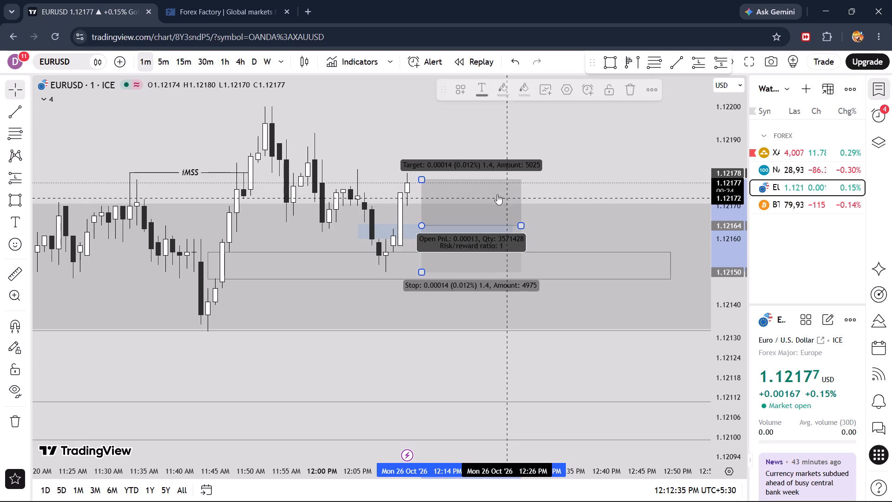
left_click_drag(425, 179, 425, 103)
On the 5-minute chart, lower the long position's stop to about 1.12133, at the demand zone's lower edge.
left_click_drag(585, 143, 590, 112)
scroll(433, 256, "down", 6)
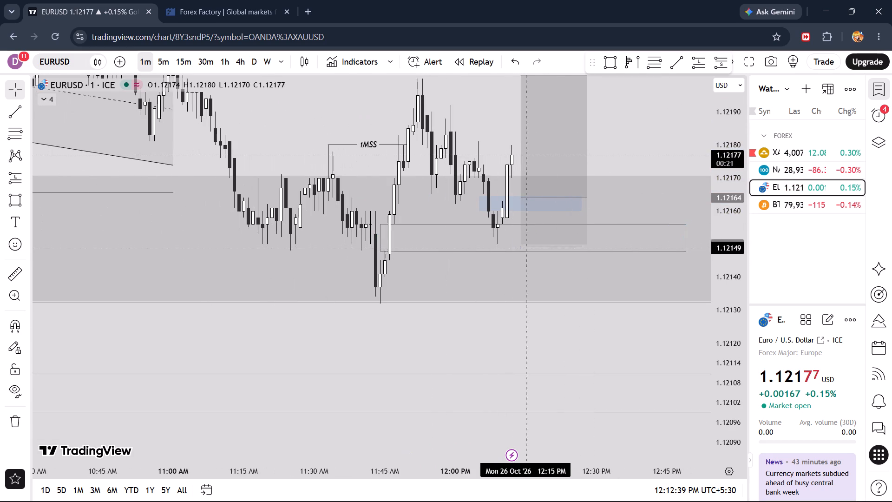
left_click(163, 61)
scroll(495, 239, "up", 8)
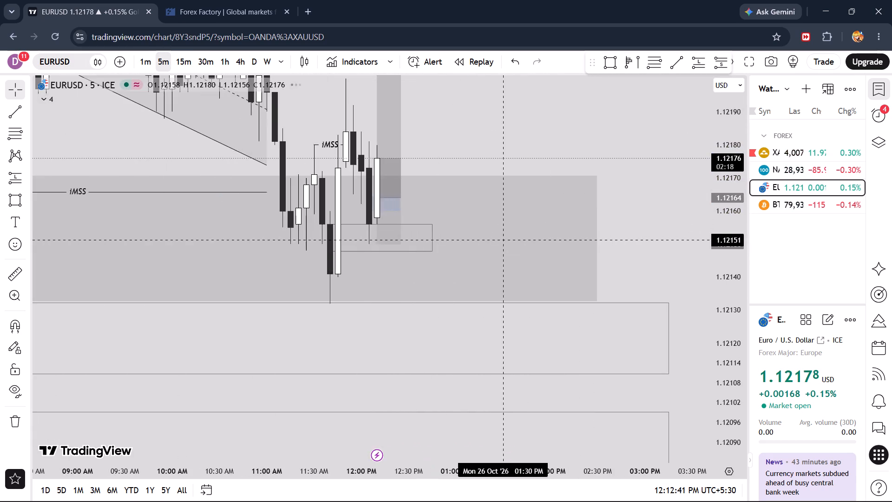
scroll(496, 219, "up", 6)
left_click_drag(357, 119, 562, 184)
scroll(562, 184, "up", 3)
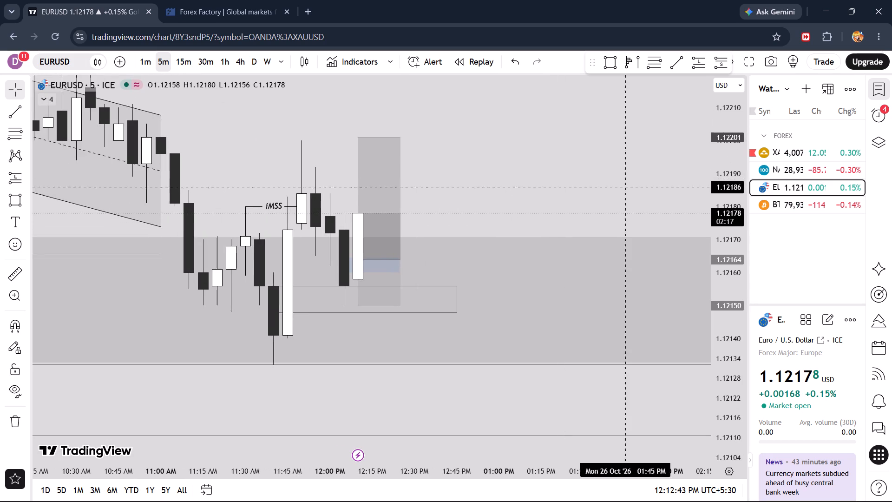
left_click_drag(724, 159, 735, 360)
left_click_drag(478, 202, 545, 196)
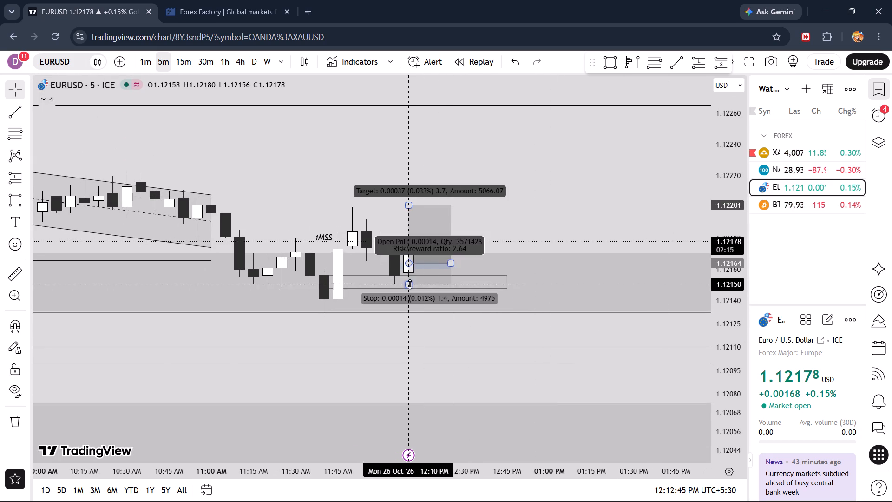
left_click_drag(410, 286, 407, 311)
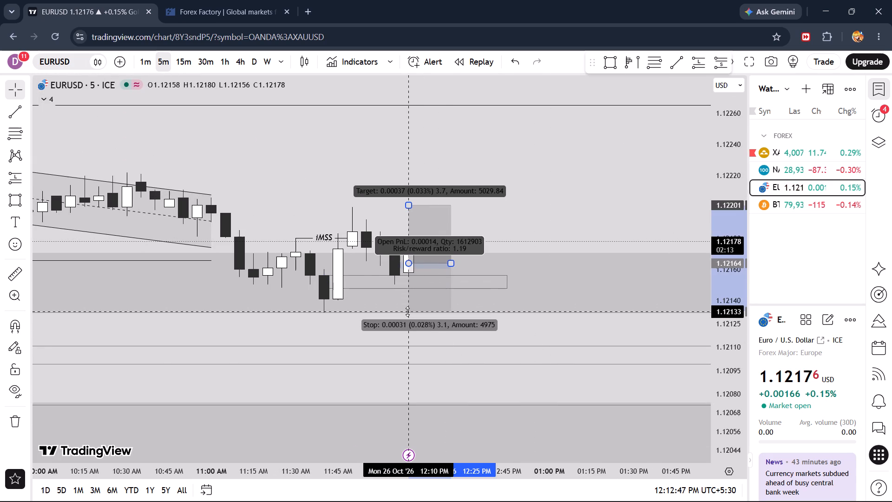
Lower the long position's stop to about 1.12127, just below the demand zone.
left_click_drag(407, 311, 410, 316)
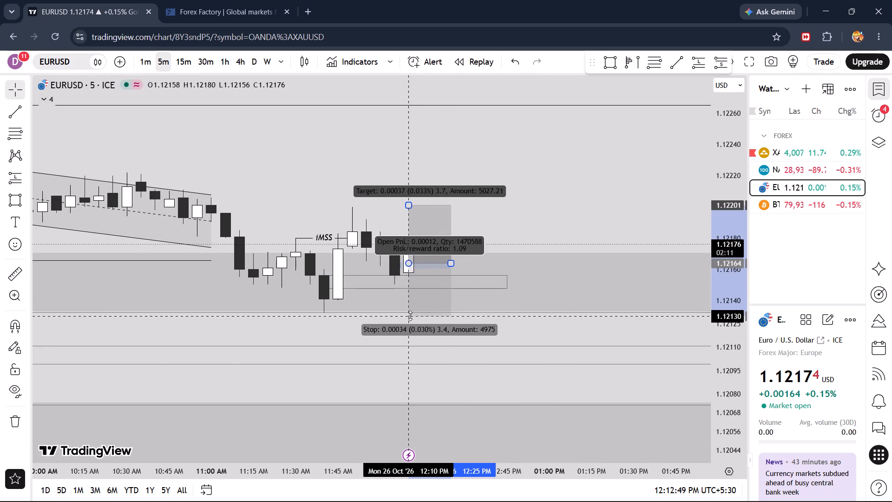
left_click_drag(410, 316, 410, 320)
Examine EURUSD structure around the long position on the 15-minute, 5-minute and 1-minute charts.
left_click_drag(507, 328, 511, 355)
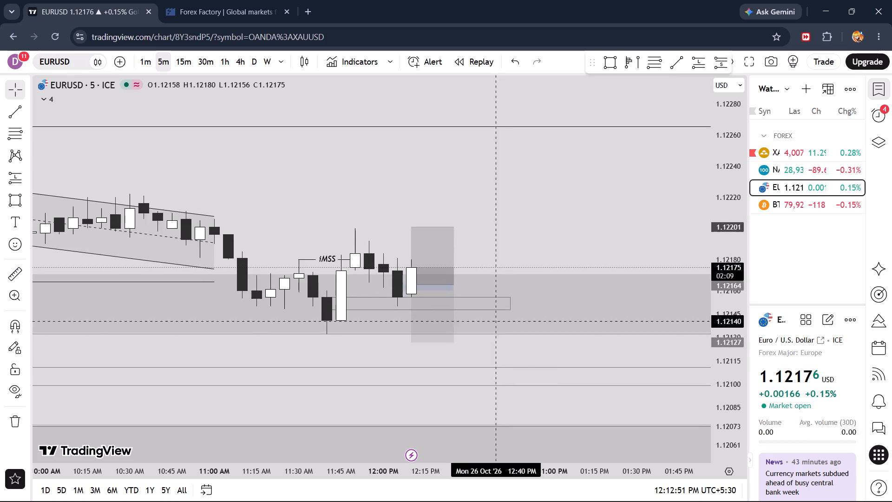
scroll(501, 218, "down", 7)
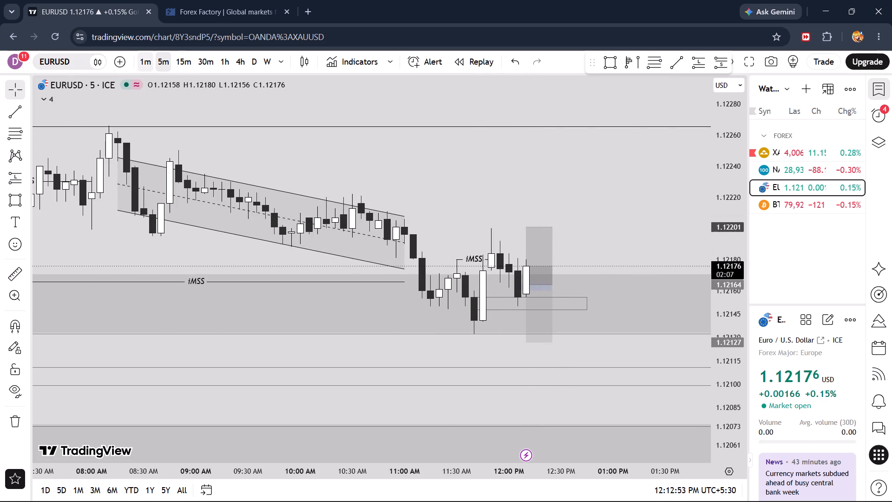
left_click(148, 55)
left_click(186, 61)
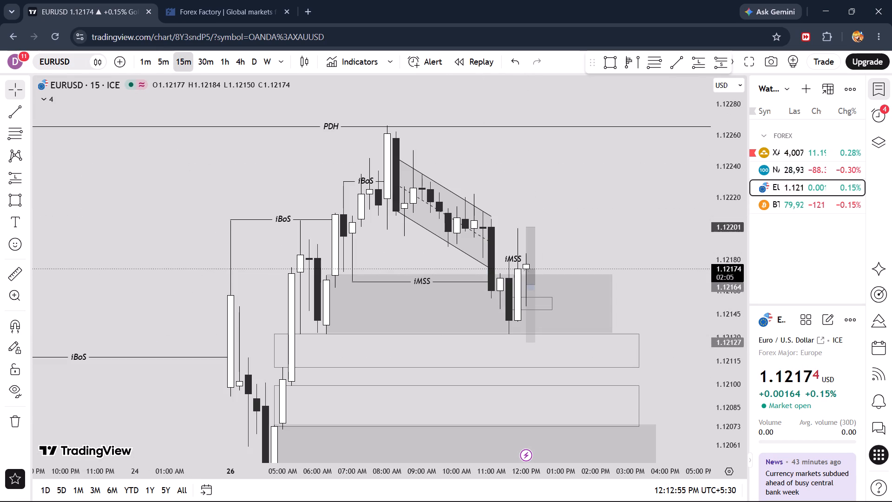
left_click(162, 62)
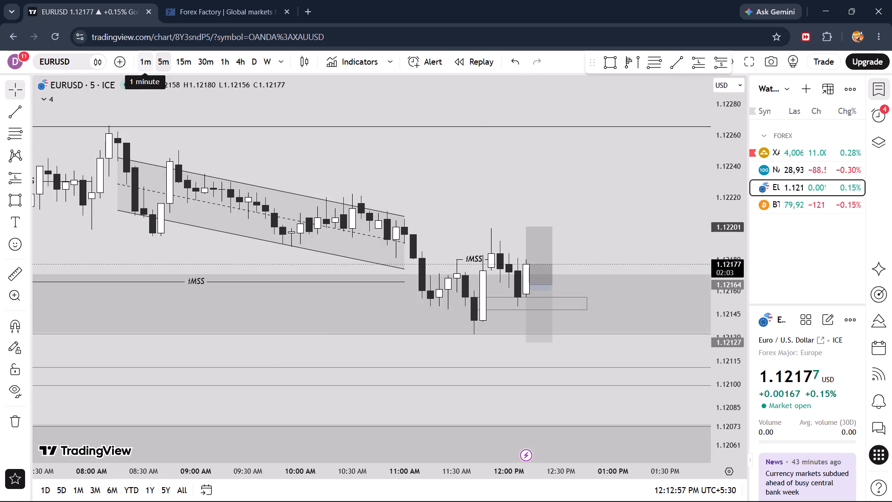
left_click(144, 62)
scroll(232, 202, "down", 14)
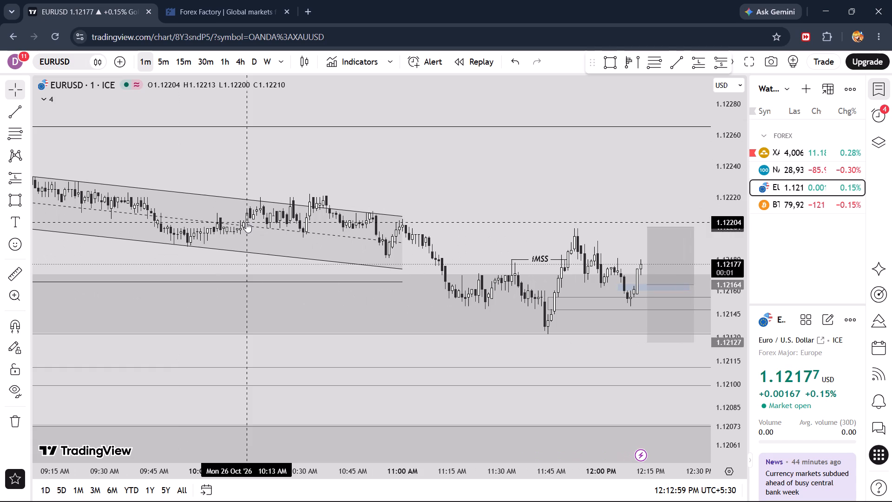
scroll(246, 222, "down", 3)
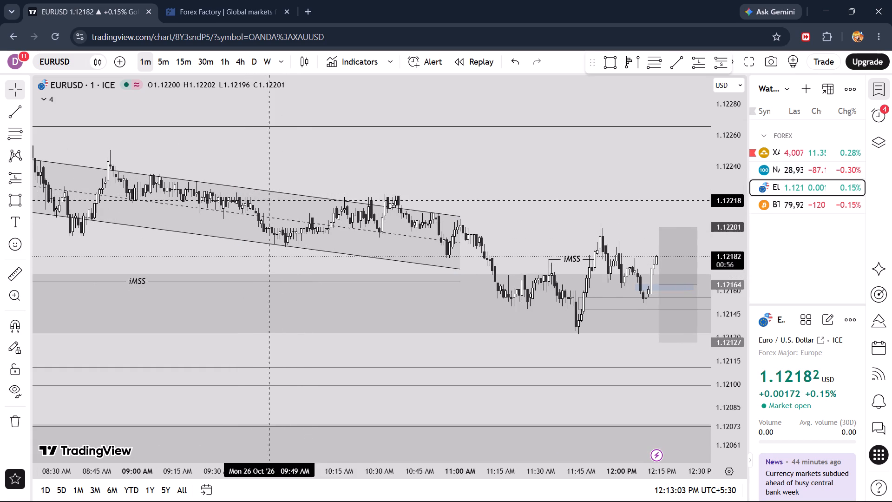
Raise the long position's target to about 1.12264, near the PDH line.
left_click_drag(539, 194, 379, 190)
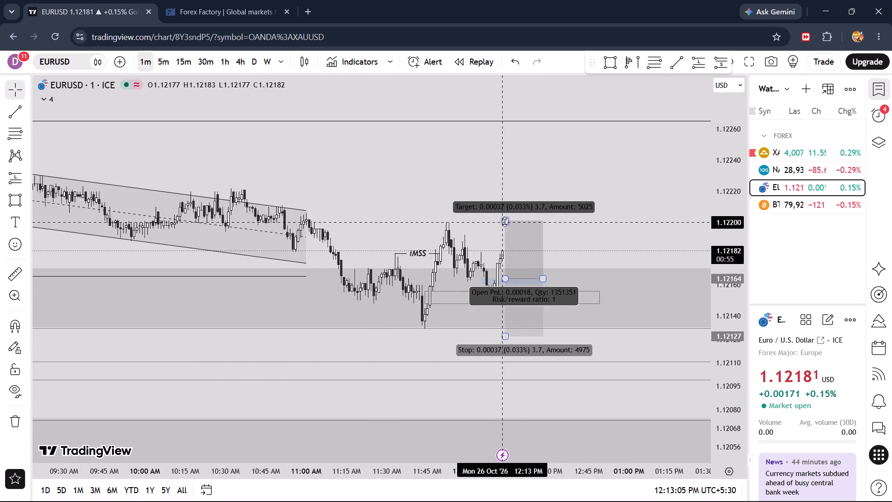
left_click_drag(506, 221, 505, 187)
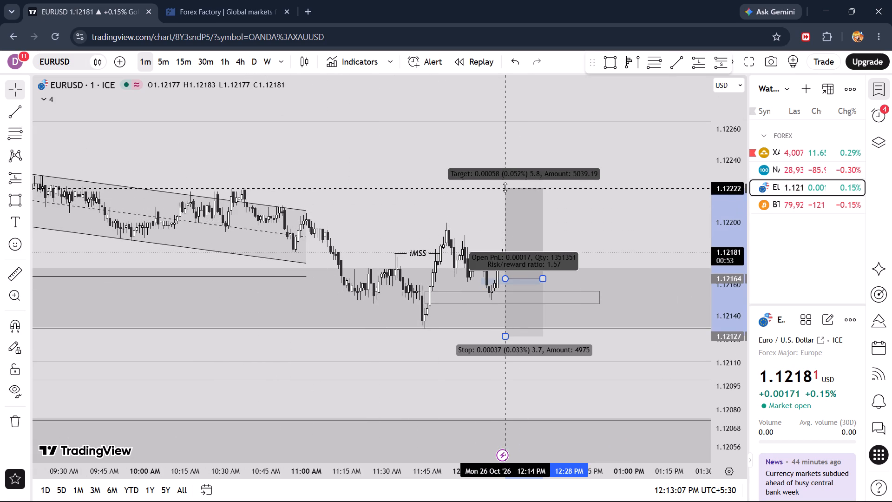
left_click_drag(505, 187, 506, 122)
On the 5-minute chart, set the long position's target to about 1.12237.
left_click(167, 59)
left_click(185, 61)
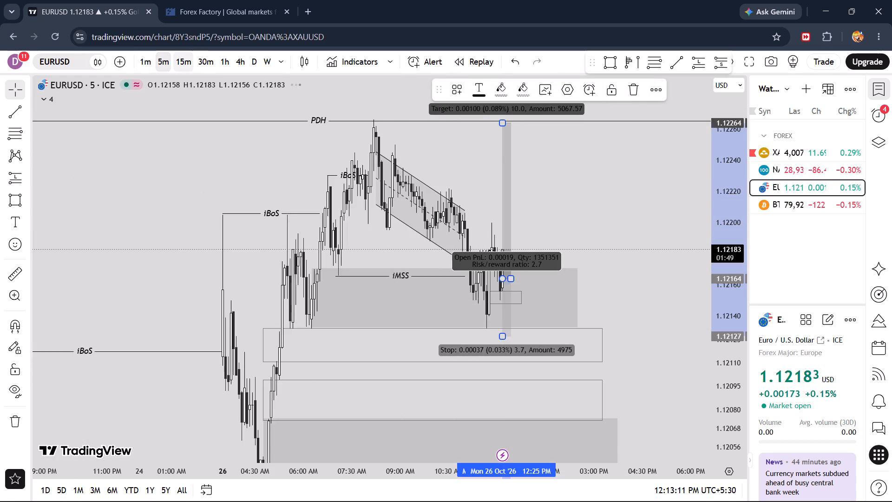
left_click(173, 59)
left_click(167, 60)
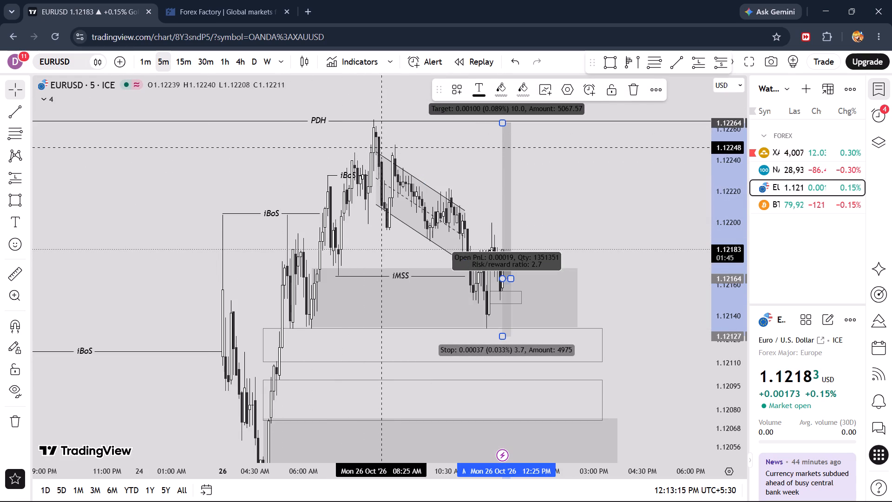
left_click(196, 57)
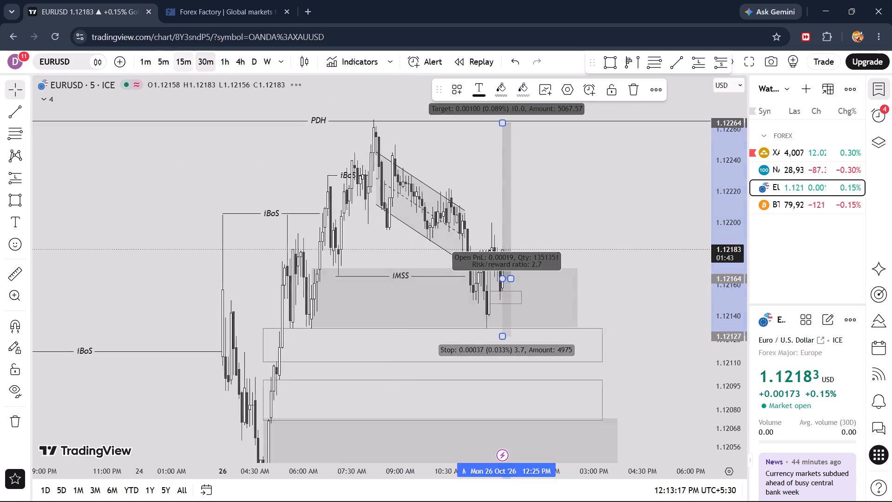
left_click(162, 61)
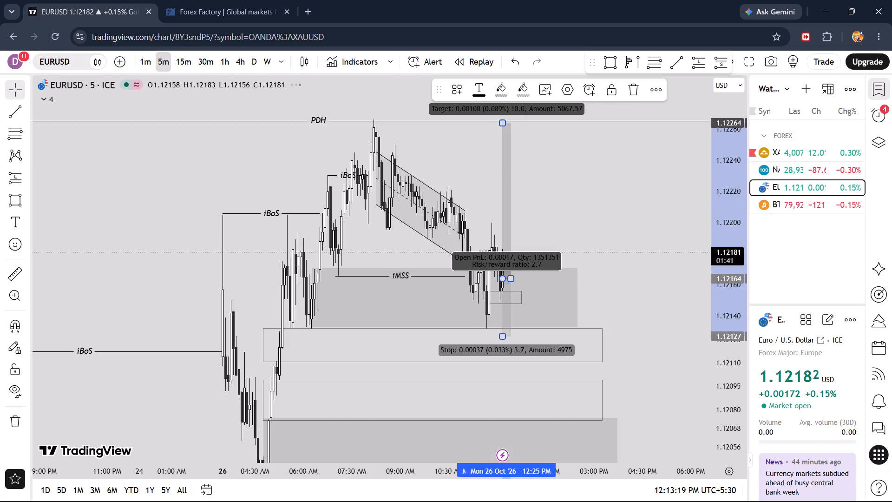
scroll(360, 195, "up", 7)
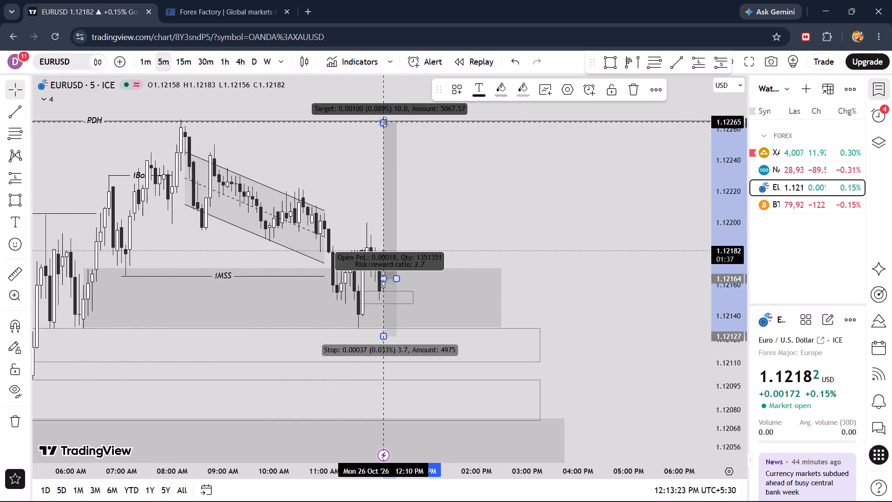
left_click_drag(385, 122, 384, 172)
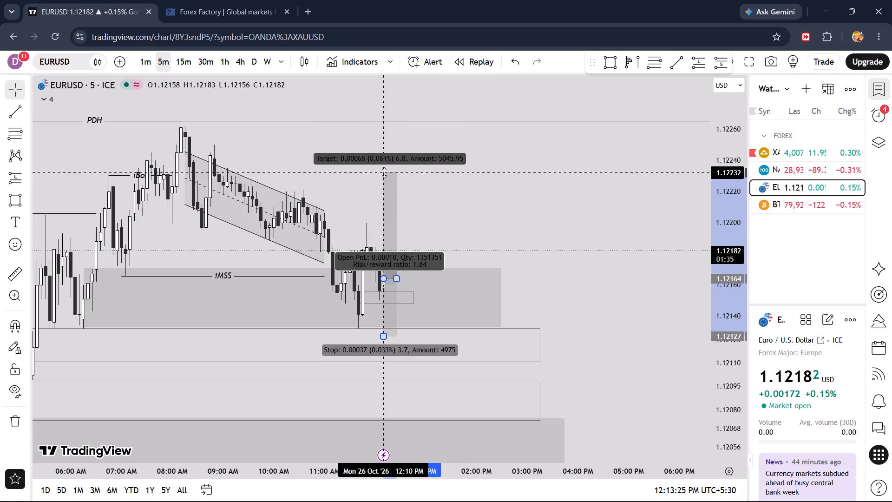
left_click_drag(384, 172, 385, 165)
Extend the long position's end time to about 12:55 PM.
left_click_drag(494, 193, 491, 180)
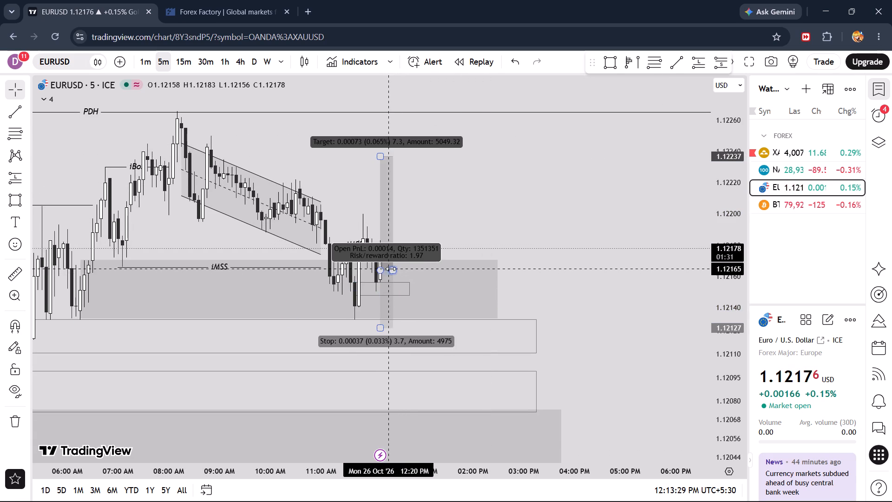
left_click_drag(391, 269, 418, 273)
left_click(499, 198)
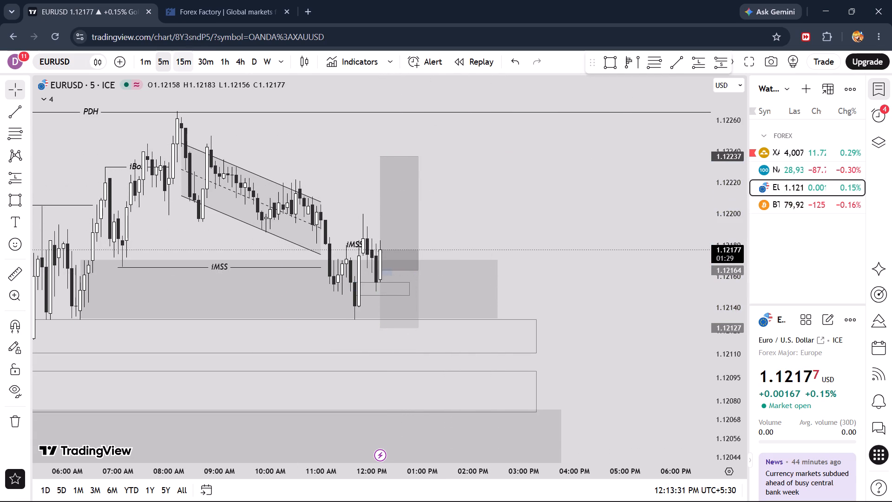
On the 1-minute chart, move the whole long position to start about 12:18 PM with entry at 1.12165.
left_click(149, 56)
scroll(258, 195, "down", 5)
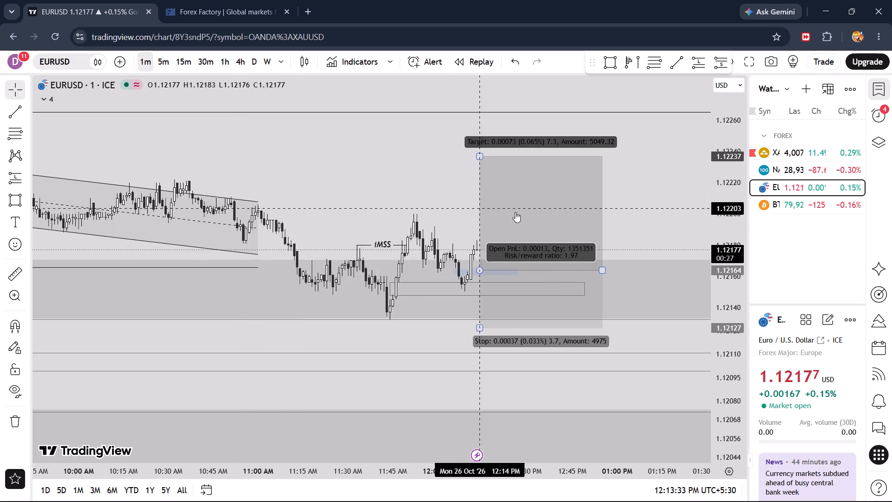
left_click_drag(523, 212, 534, 211)
left_click(414, 177)
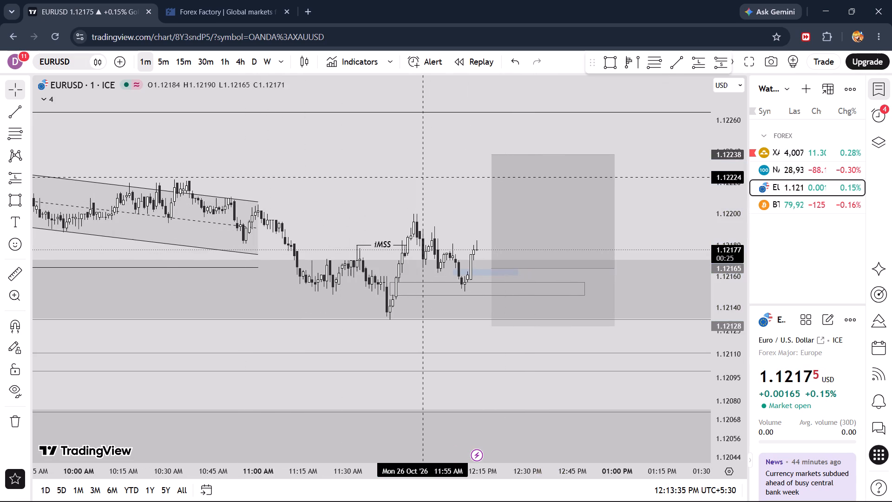
Examine the planned long against the channel, iMSS levels and demand zones on the 1-, 5- and 15-minute charts.
left_click_drag(458, 177, 367, 168)
scroll(595, 208, "down", 3)
left_click_drag(613, 209, 568, 198)
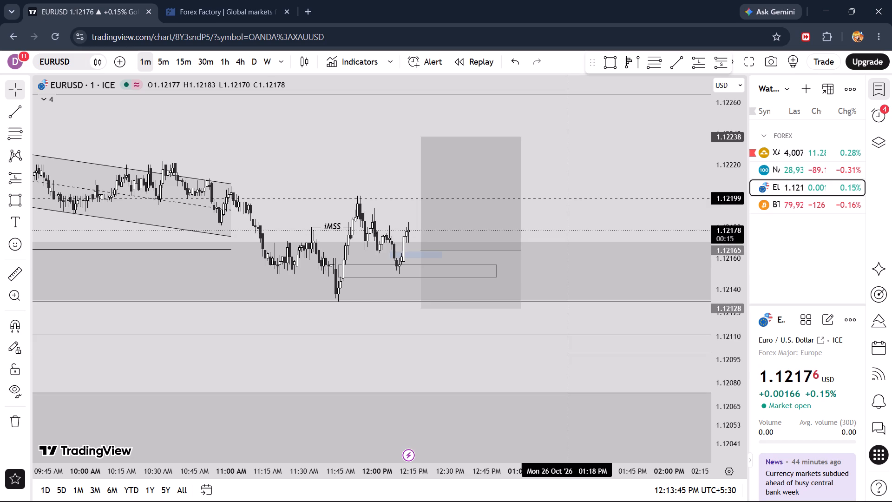
left_click(160, 63)
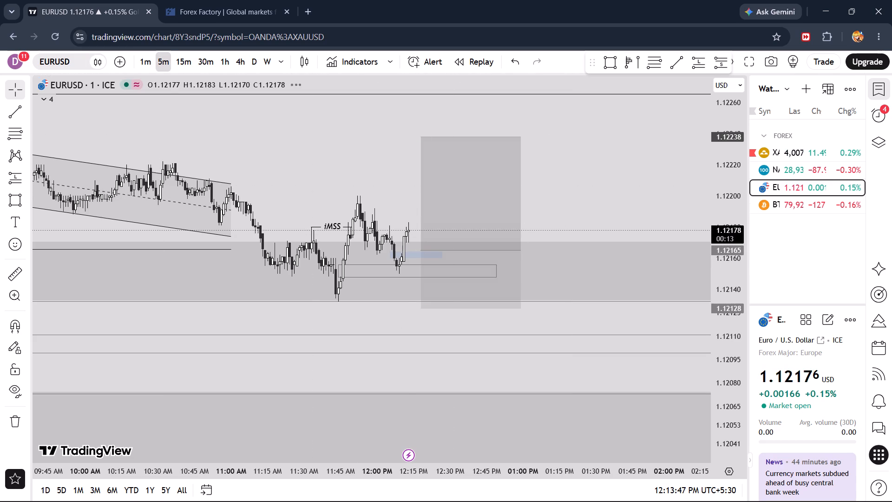
left_click(187, 60)
scroll(357, 155, "up", 5)
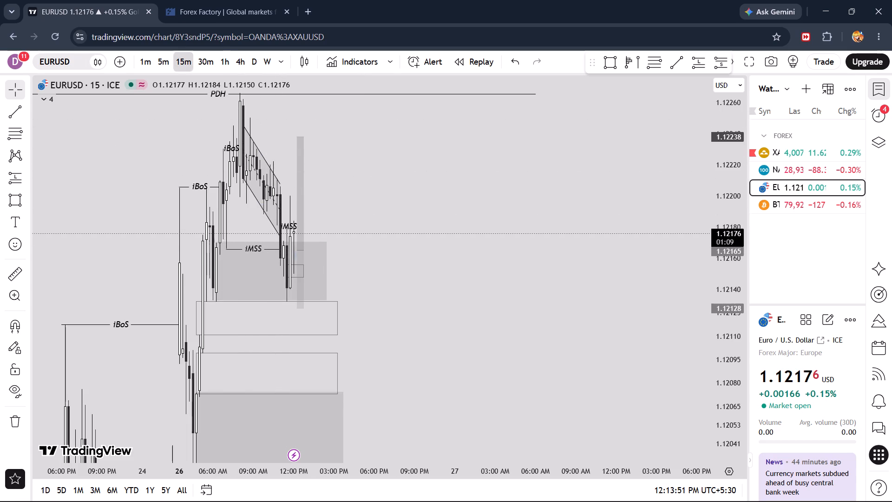
left_click(161, 56)
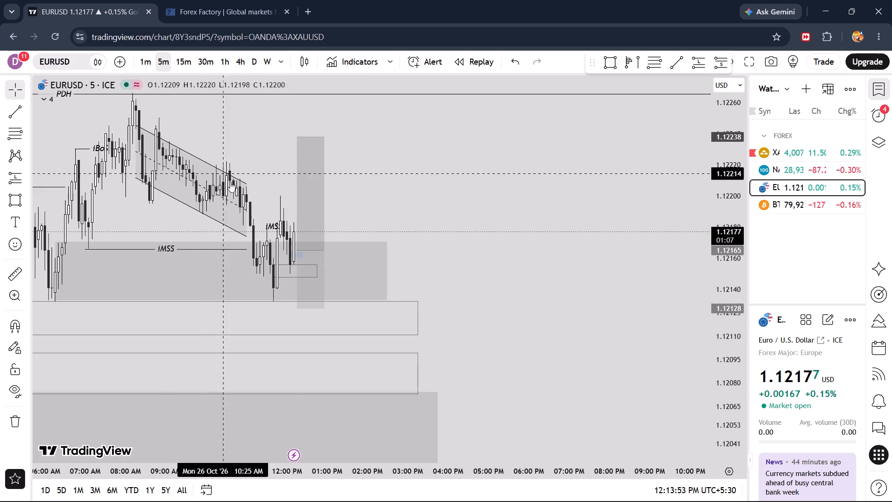
scroll(348, 208, "up", 4)
left_click_drag(303, 186, 564, 184)
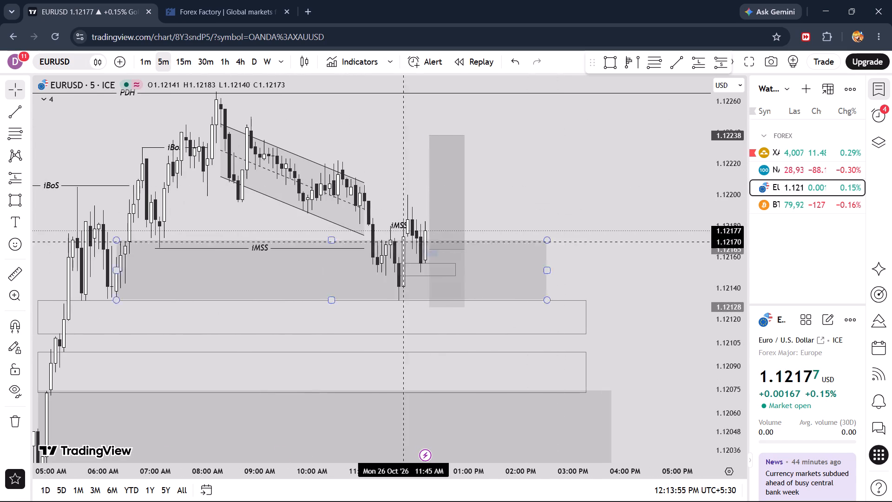
left_click(189, 53)
left_click(164, 64)
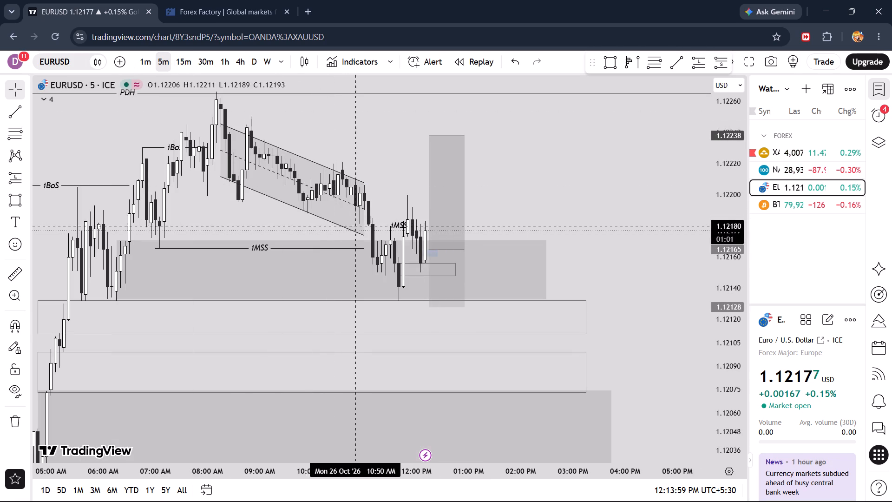
scroll(358, 228, "up", 4)
left_click_drag(483, 174, 541, 168)
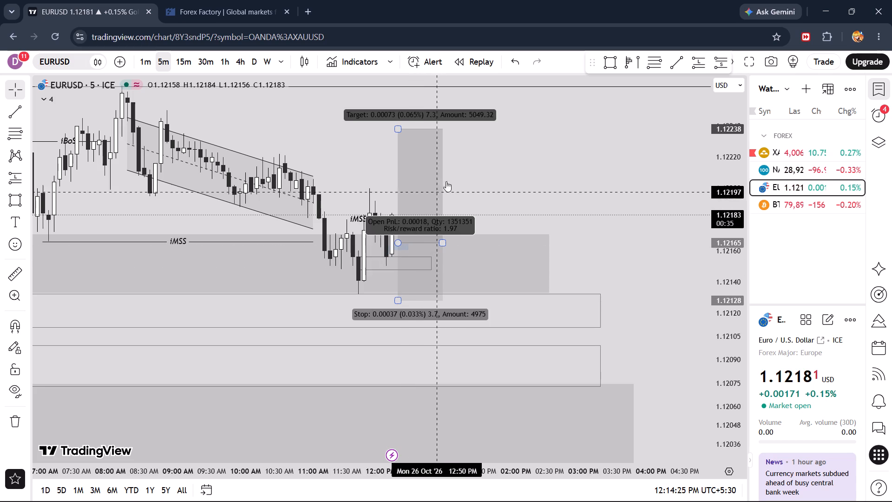
left_click_drag(518, 162, 547, 155)
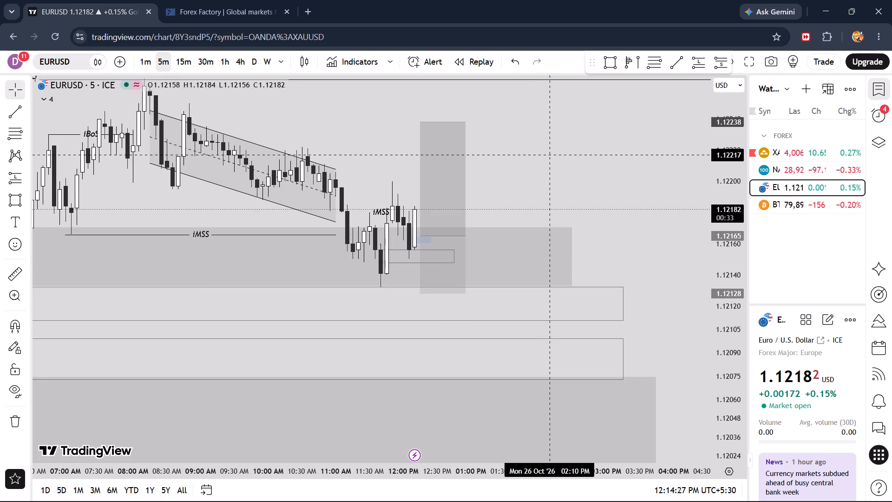
left_click_drag(547, 155, 570, 239)
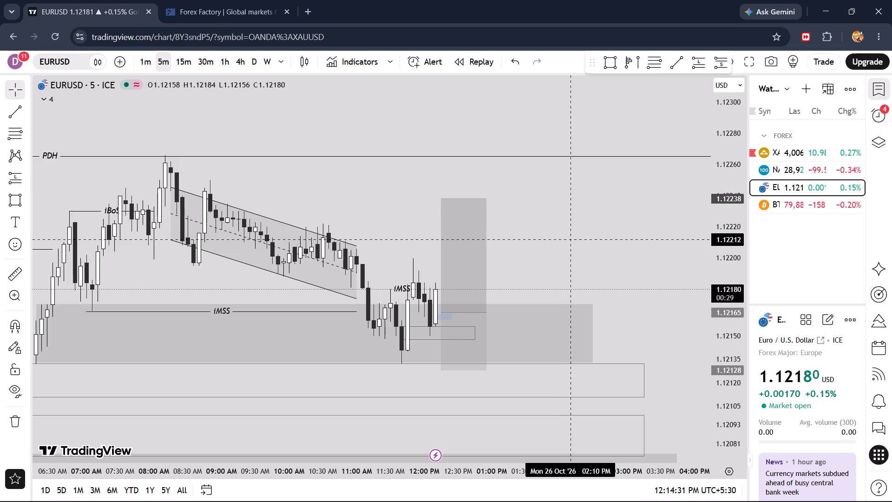
left_click_drag(570, 239, 580, 261)
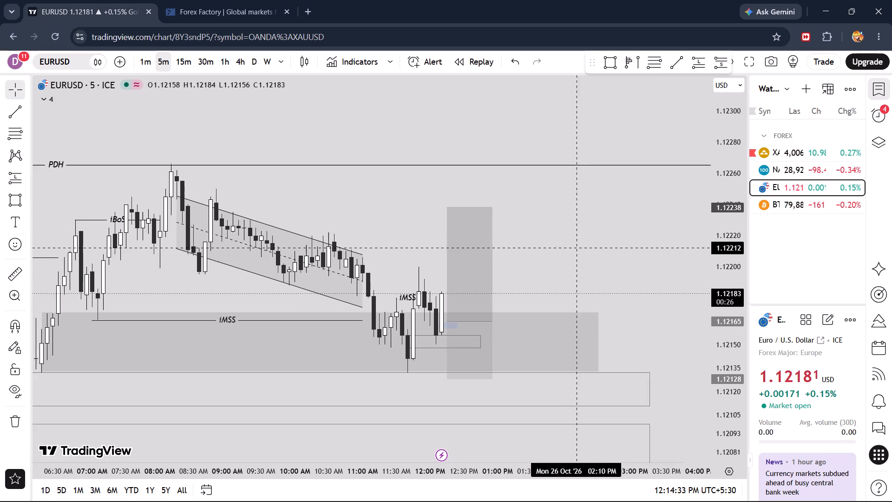
Adjust the 1.12166 iMSS line on the 5-minute chart to run from 7:05 AM to 11:10 AM.
left_click_drag(580, 261, 581, 112)
scroll(581, 195, "down", 5)
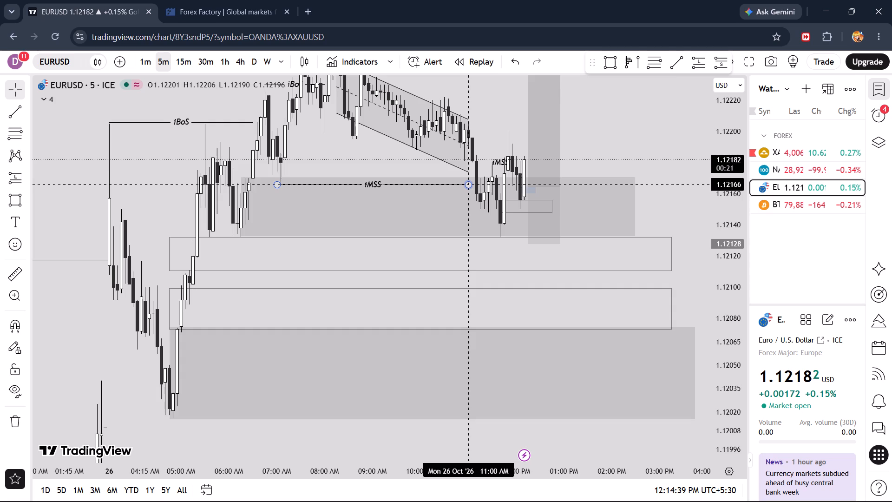
left_click_drag(470, 184, 478, 184)
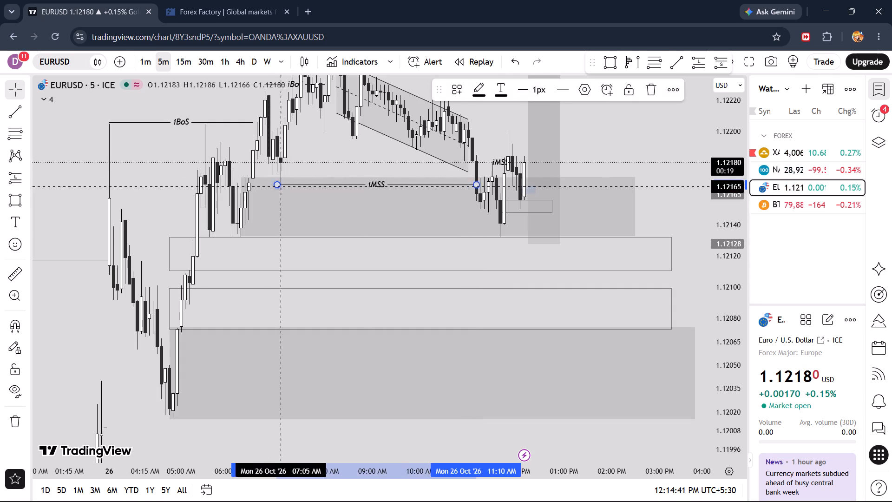
left_click(345, 153)
left_click(277, 184)
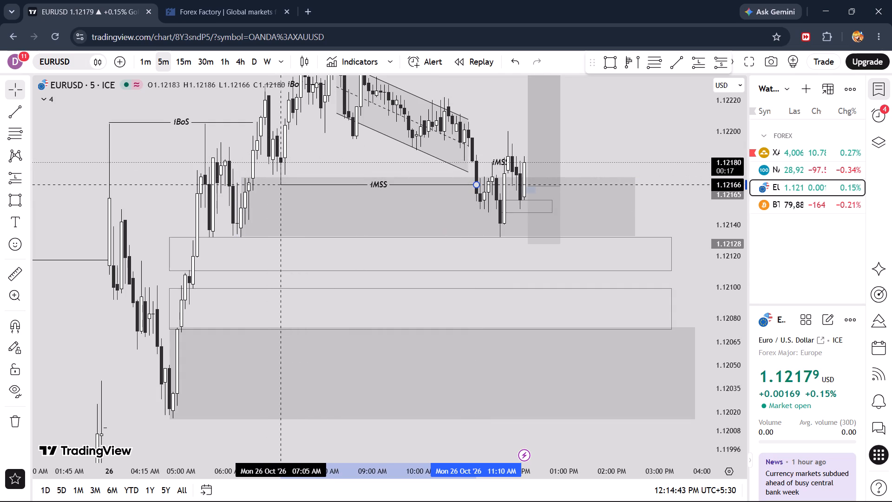
Check the structure markings and long position on the 15-minute and 5-minute charts.
left_click(193, 65)
scroll(375, 232, "up", 7)
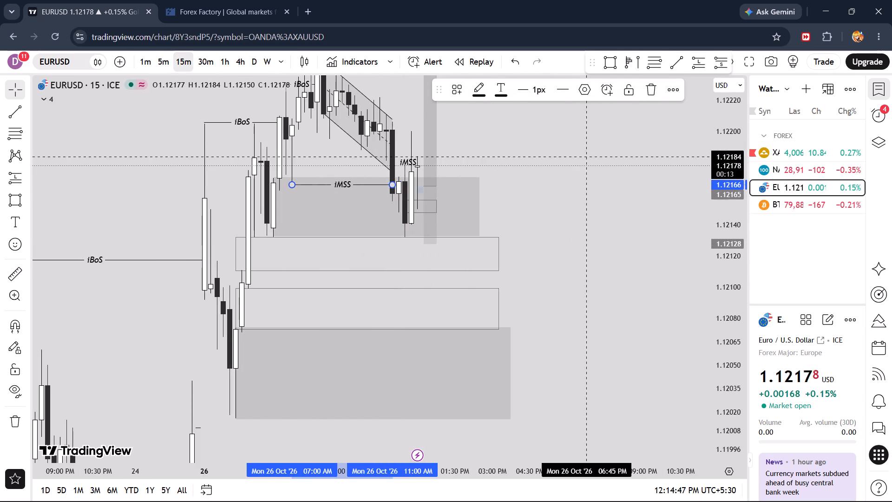
left_click_drag(592, 148, 594, 221)
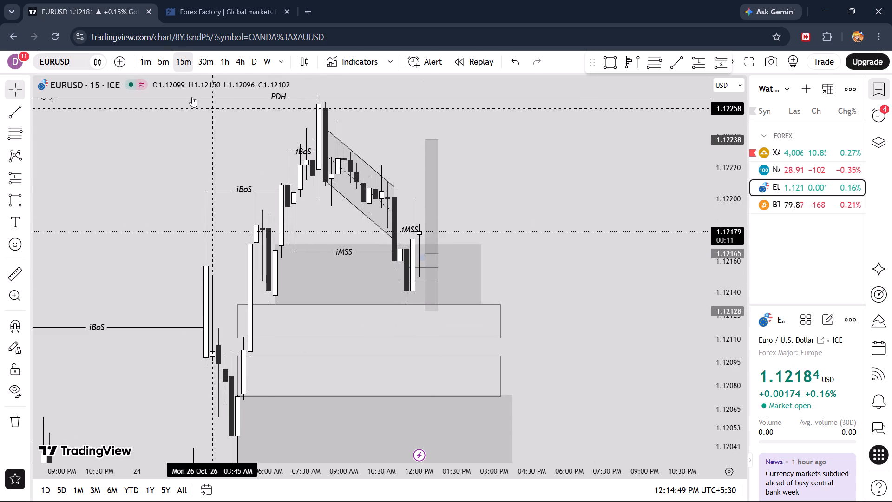
left_click(155, 58)
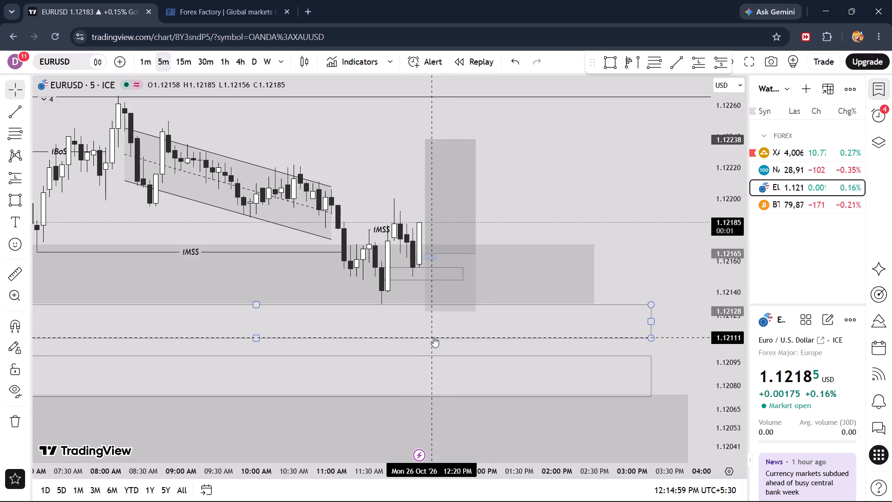
Examine the planned long against the iMSS levels, channel and demand zones on the 15-minute EURUSD chart.
scroll(434, 337, "down", 8)
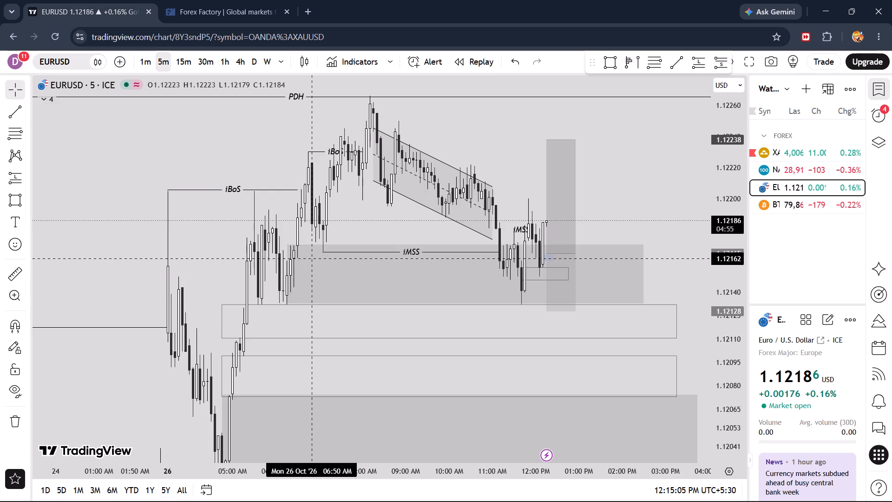
left_click(173, 60)
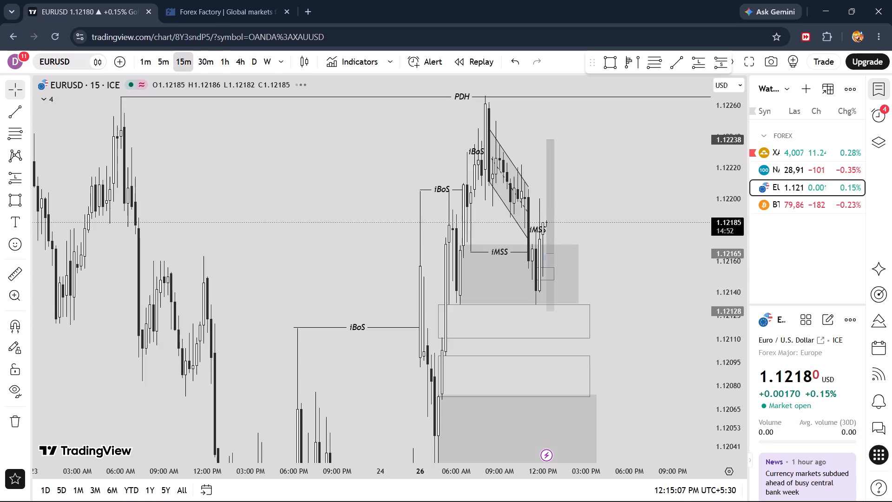
scroll(420, 204, "up", 5)
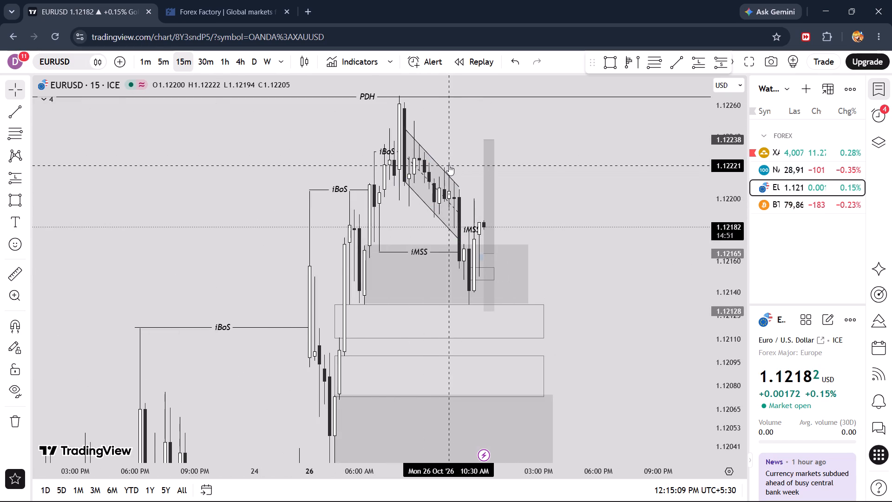
left_click_drag(592, 185, 597, 163)
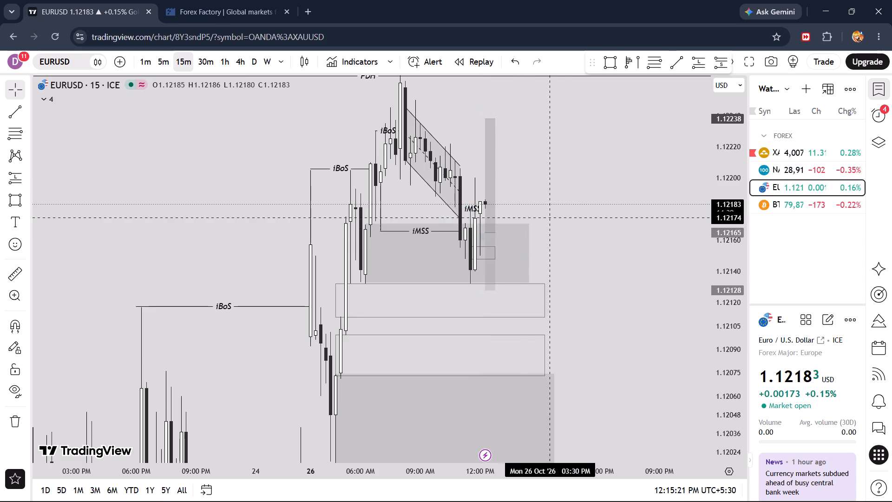
left_click_drag(585, 208, 616, 204)
scroll(616, 204, "up", 6)
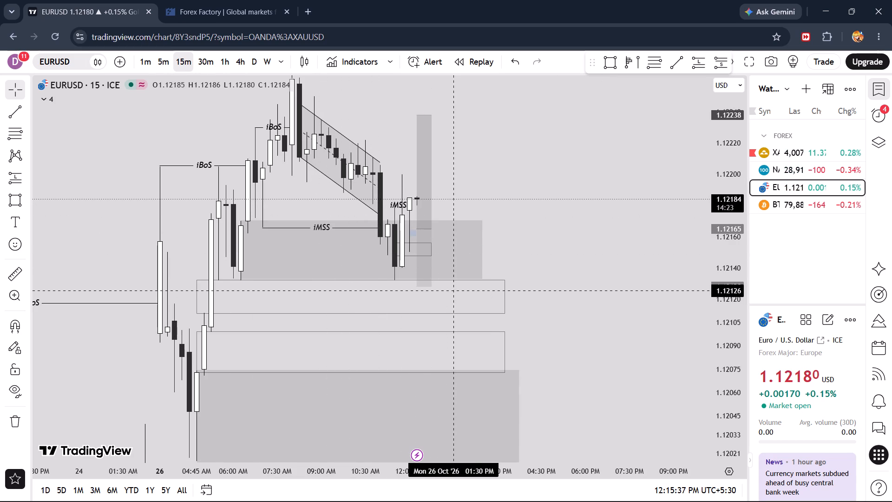
left_click_drag(730, 177, 736, 279)
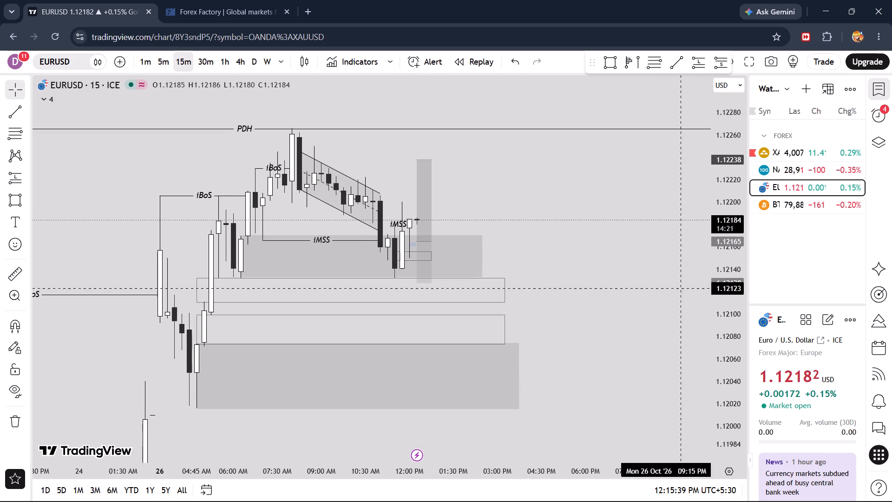
left_click_drag(518, 161, 575, 170)
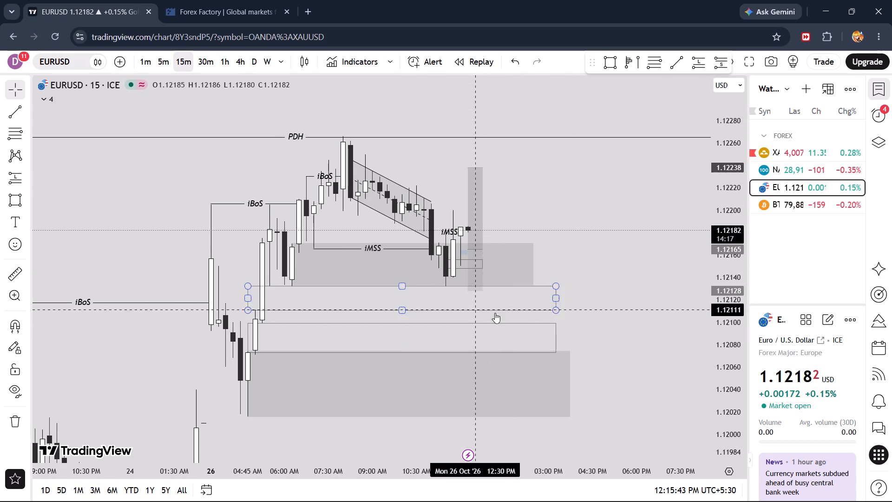
left_click_drag(638, 307, 635, 247)
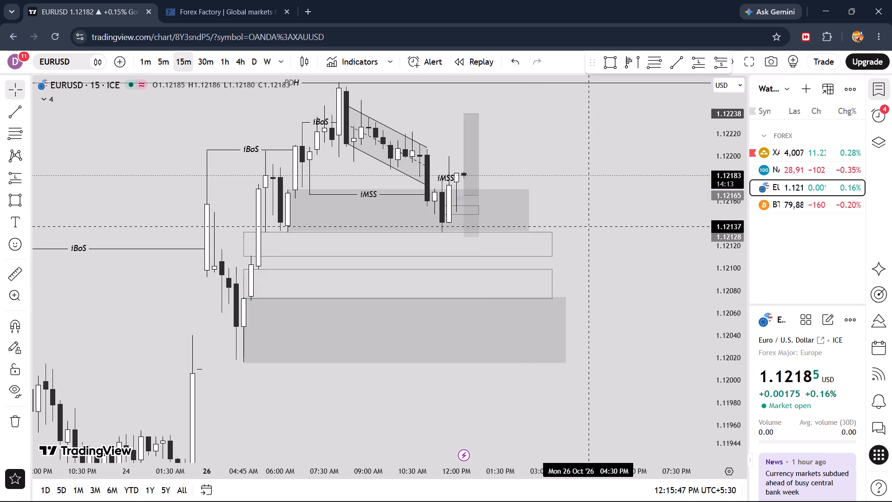
left_click_drag(594, 165, 611, 210)
left_click(295, 421)
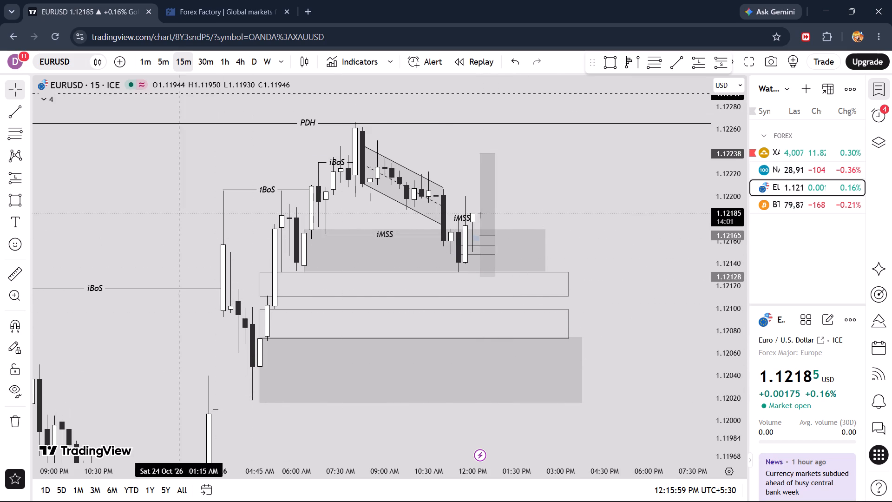
On the 5-minute EURUSD chart, extend the small blue zone at 1.12160–1.12165 to about 1:00 PM.
left_click(160, 61)
scroll(444, 287, "down", 6)
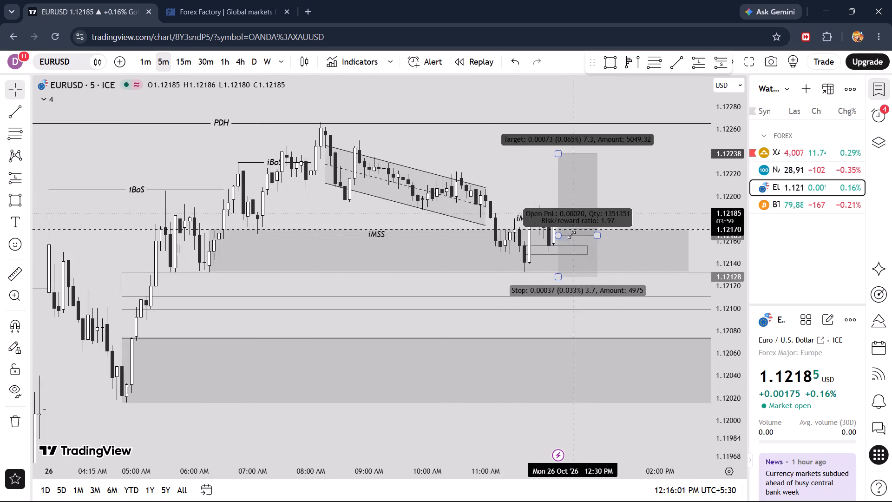
left_click_drag(618, 178, 567, 187)
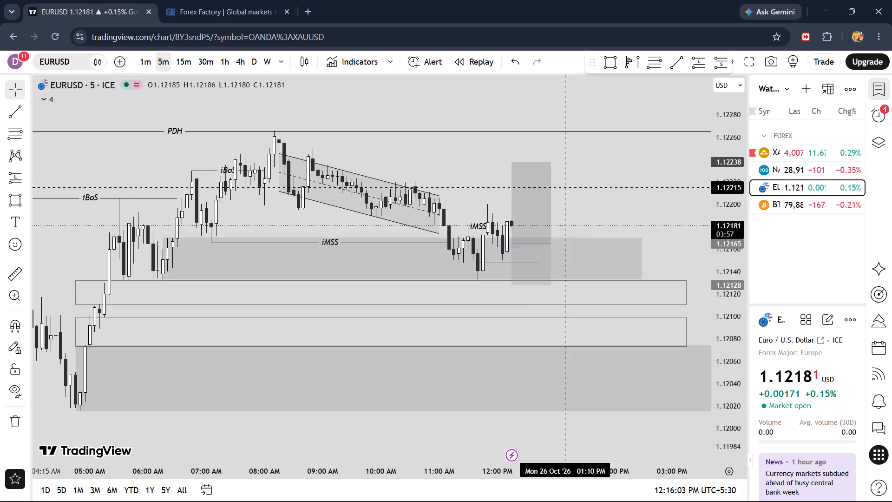
left_click_drag(734, 301, 739, 251)
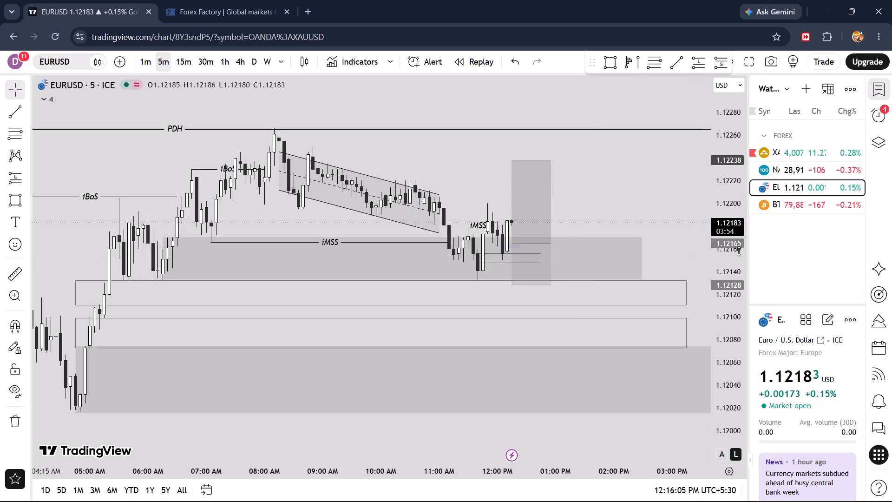
left_click_drag(739, 251, 735, 163)
scroll(561, 242, "up", 11)
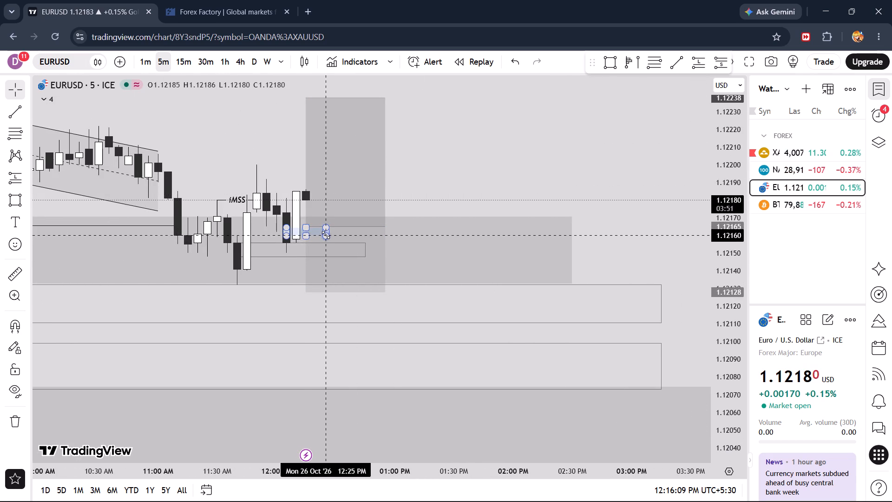
left_click_drag(330, 231, 400, 234)
left_click(471, 174)
left_click_drag(441, 169, 494, 170)
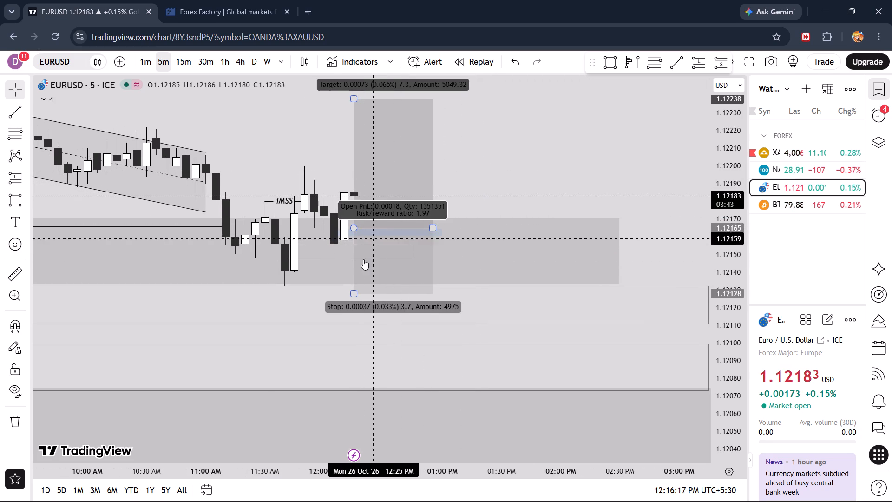
left_click_drag(460, 297, 494, 308)
Switch to XAUUSD and examine the planned short against the structure and supply zone on the 5- and 15-minute charts.
left_click(785, 156)
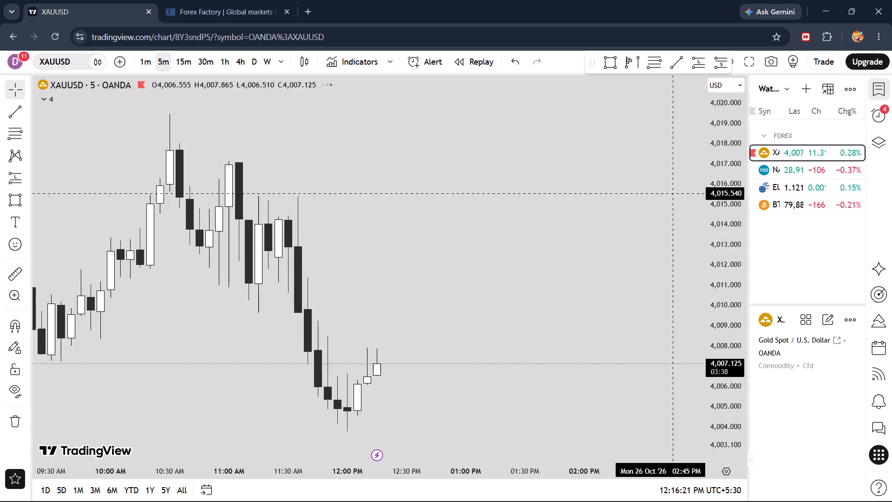
scroll(509, 265, "down", 7)
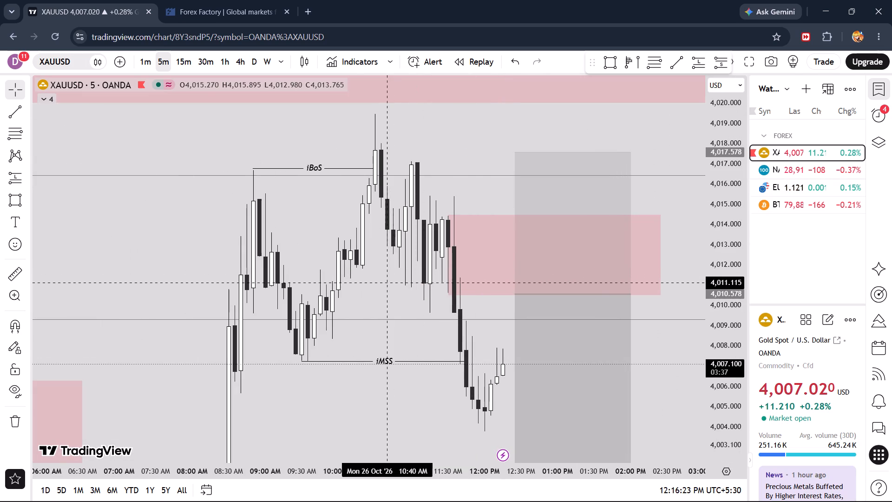
left_click_drag(389, 283, 326, 200)
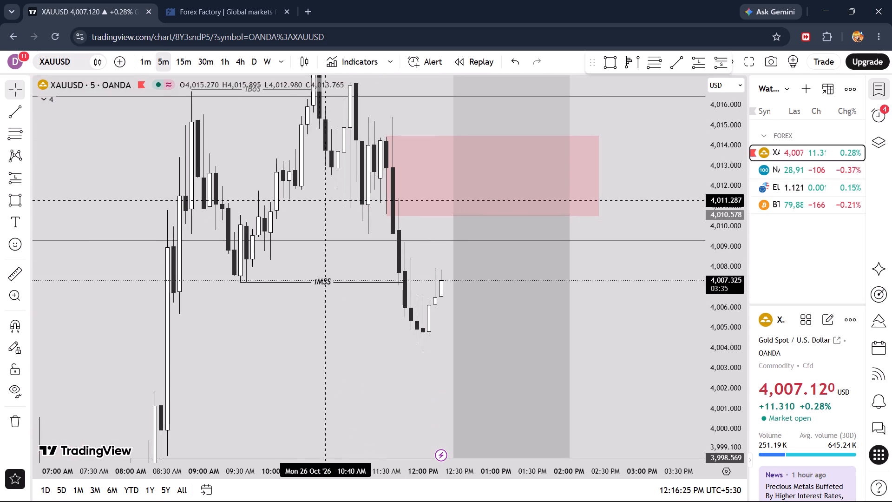
left_click(181, 65)
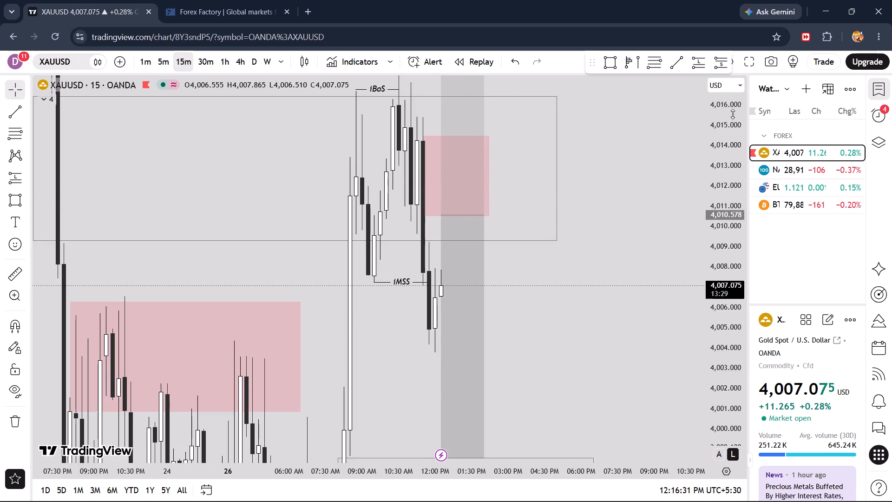
left_click_drag(721, 120, 742, 313)
scroll(462, 231, "up", 2)
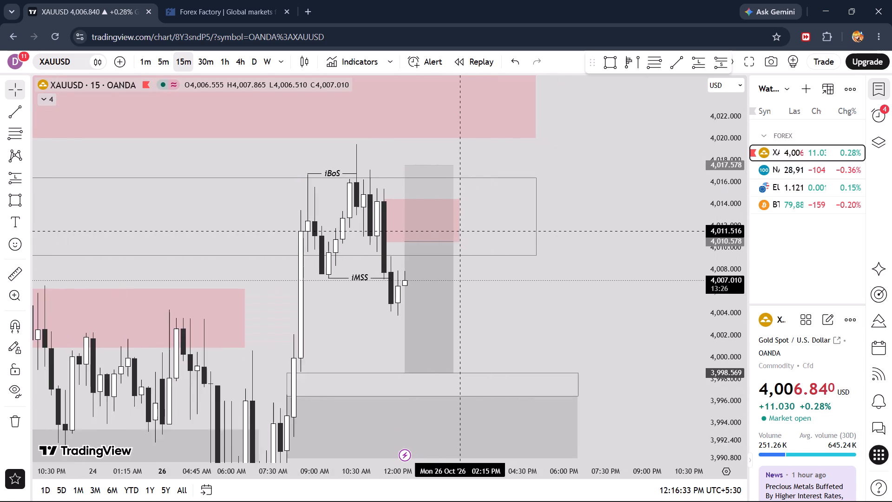
scroll(462, 231, "up", 2)
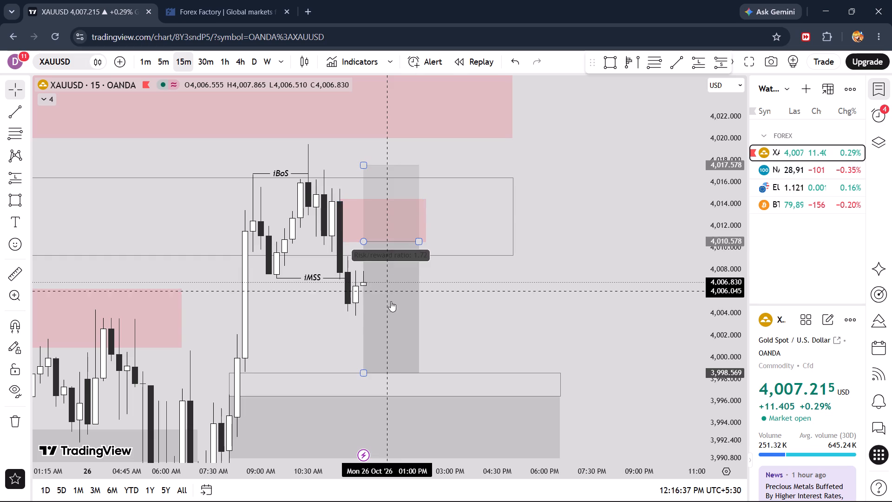
left_click_drag(506, 296, 649, 168)
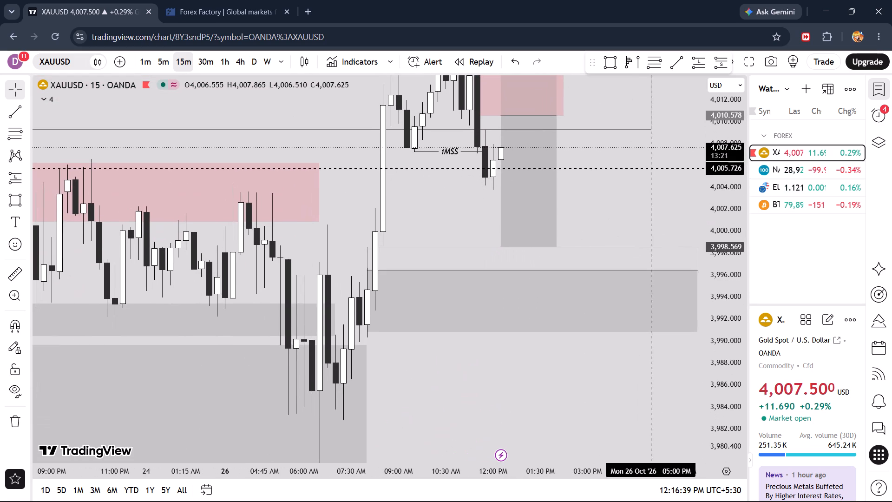
left_click_drag(649, 168, 560, 286)
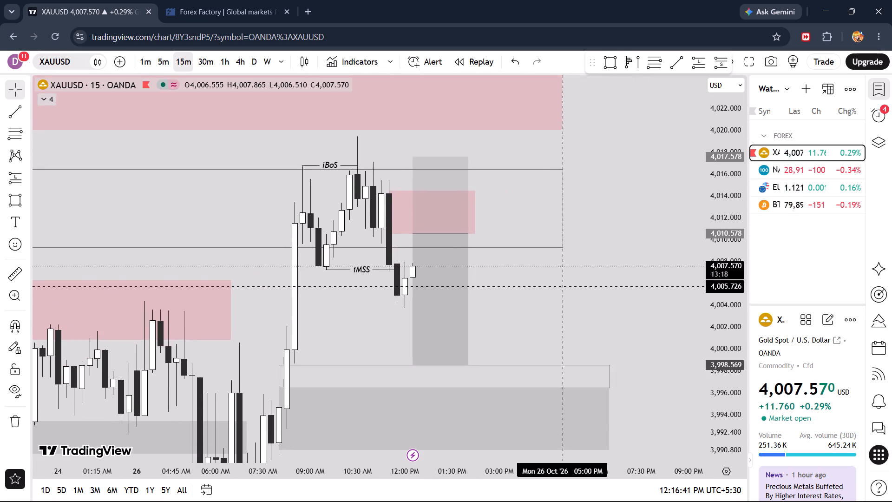
Examine the XAUUSD short's target area and the surrounding supply and demand zones on the 5-minute chart.
left_click(168, 72)
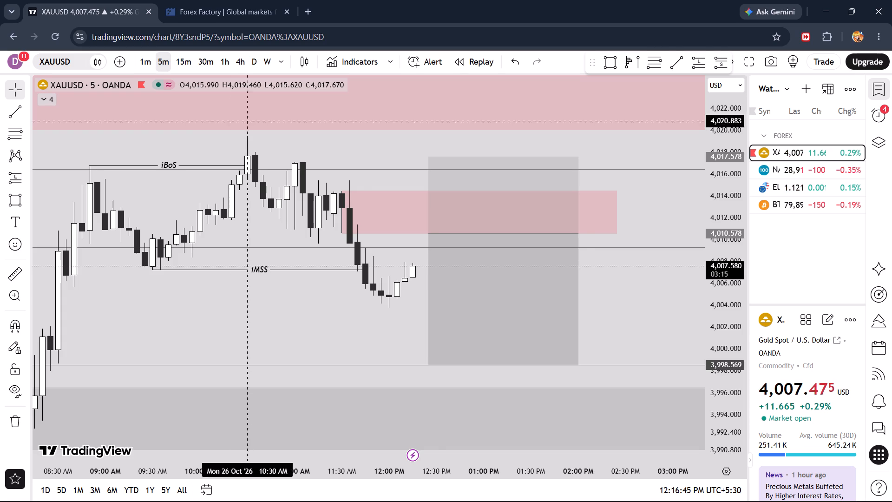
scroll(274, 151, "down", 6)
left_click_drag(455, 327, 352, 240)
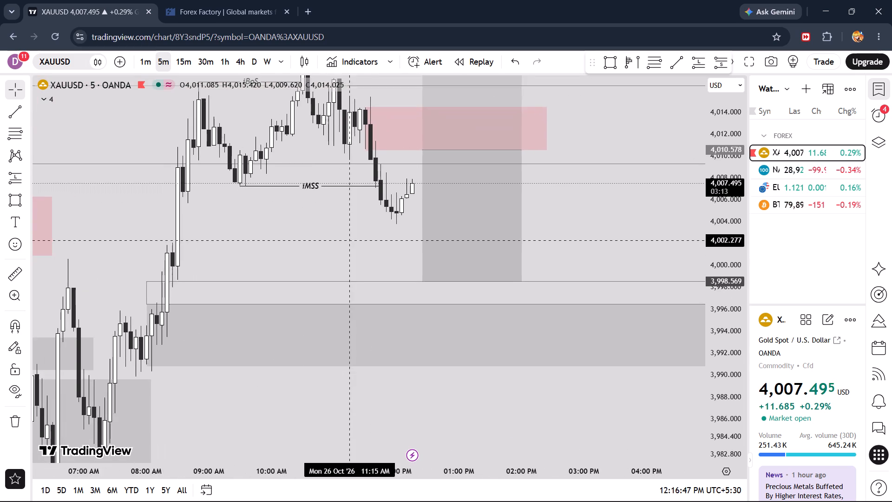
left_click_drag(352, 240, 381, 161)
scroll(459, 229, "down", 8)
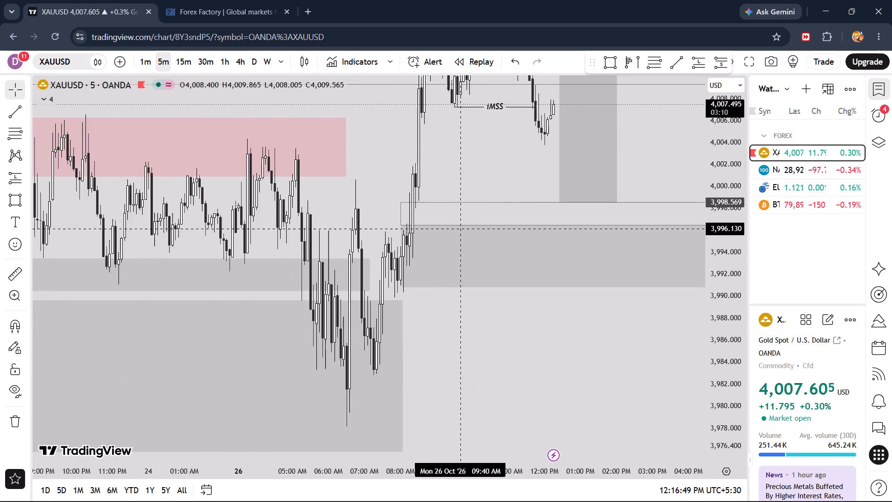
scroll(459, 229, "down", 6)
scroll(459, 229, "up", 4)
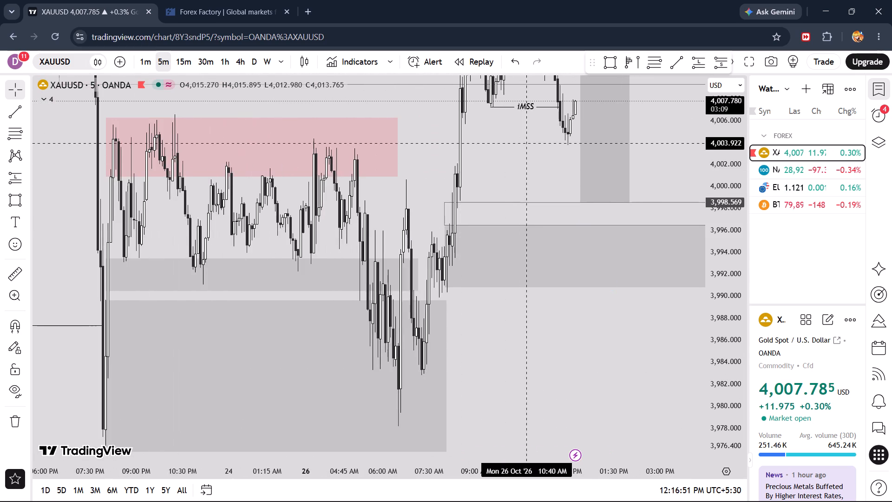
left_click_drag(528, 141, 409, 254)
scroll(570, 255, "up", 4)
left_click_drag(529, 234, 543, 273)
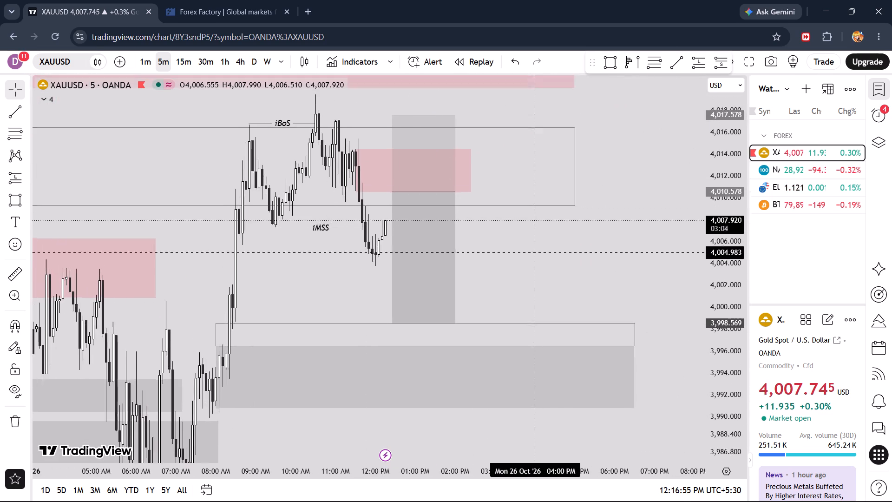
left_click_drag(543, 273, 563, 384)
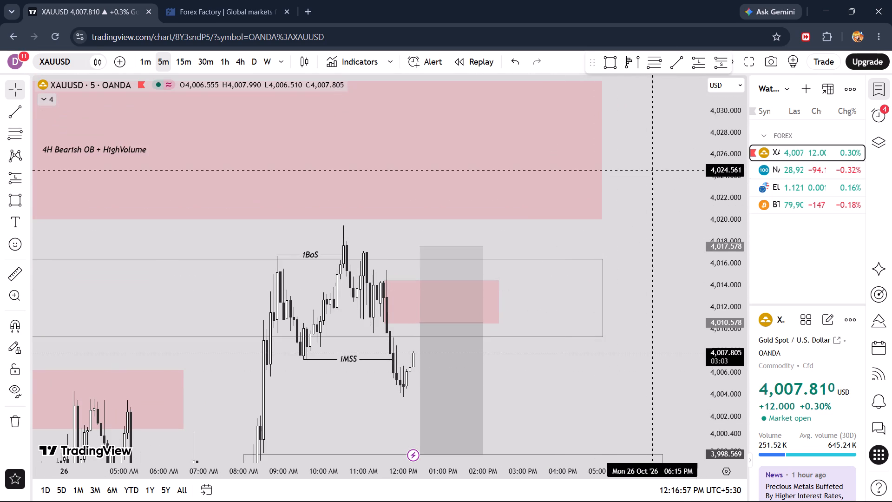
left_click_drag(639, 194, 632, 111)
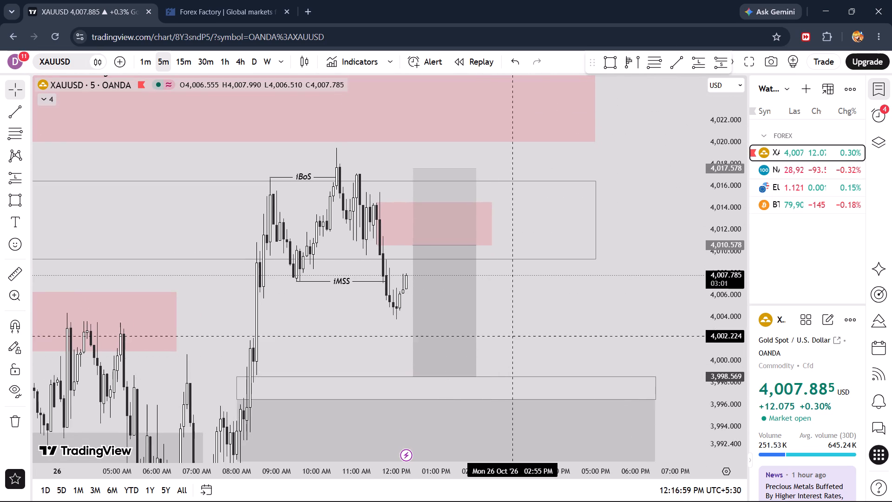
left_click_drag(538, 321, 527, 206)
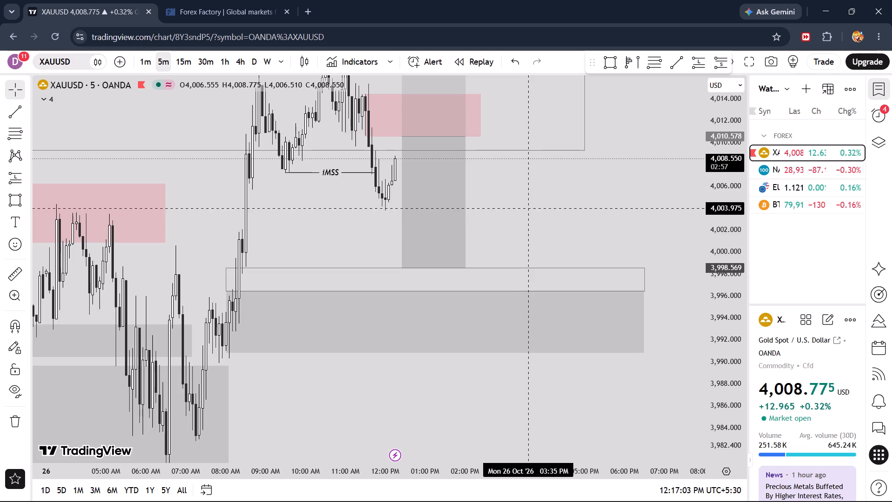
scroll(532, 232, "down", 3)
Examine the XAUUSD iBoS and iMSS structure and the planned short beneath the 4H Bearish OB + HighVolume zone.
left_click_drag(594, 203, 581, 376)
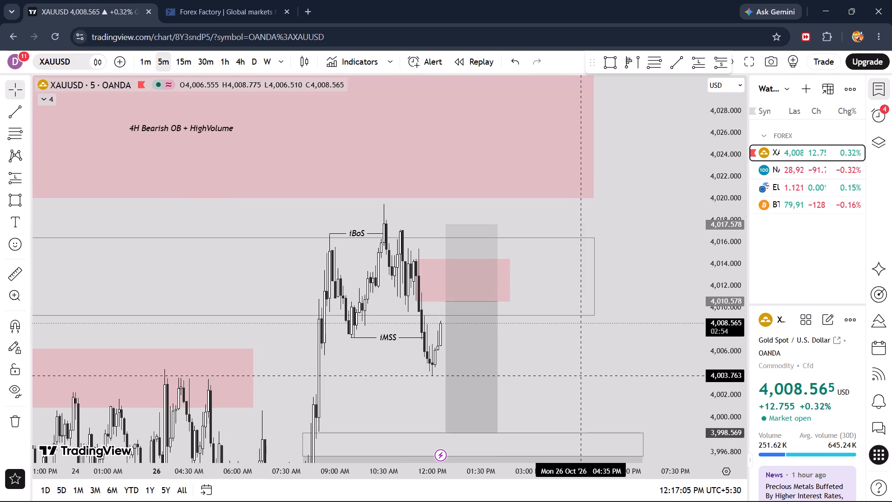
left_click_drag(642, 149, 643, 183)
left_click_drag(664, 238, 653, 221)
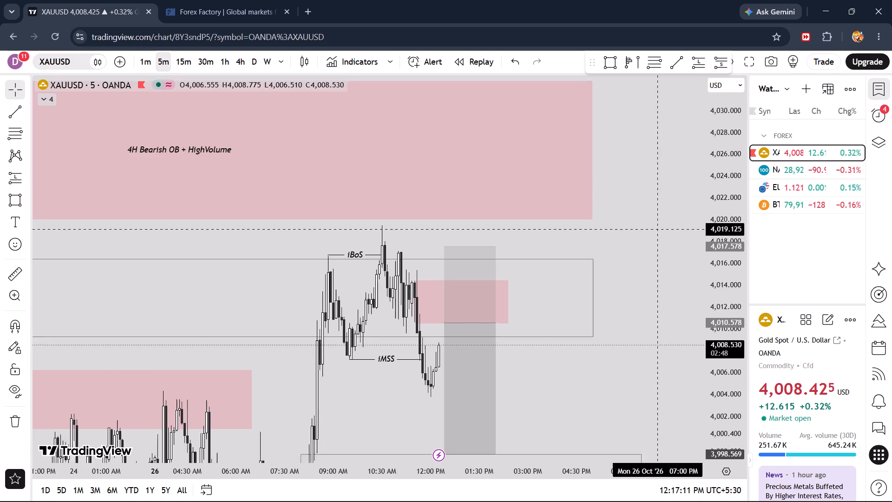
left_click_drag(653, 221, 639, 155)
left_click_drag(595, 291, 623, 333)
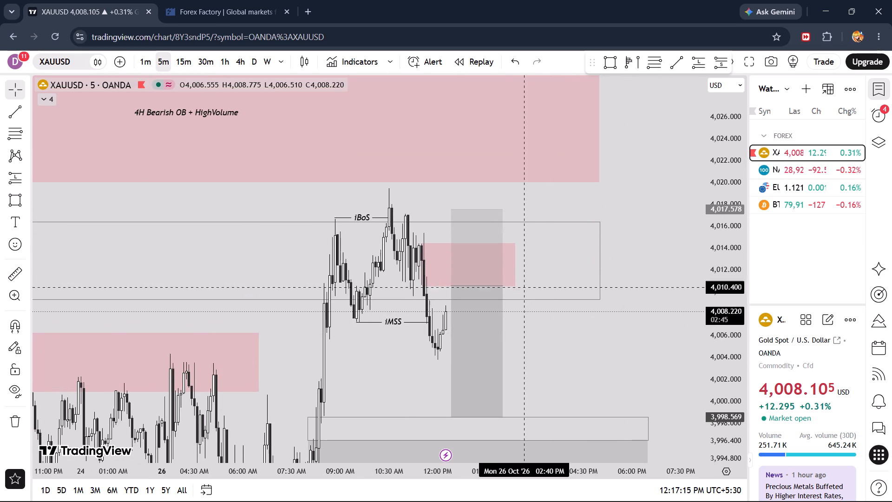
left_click_drag(558, 349, 597, 369)
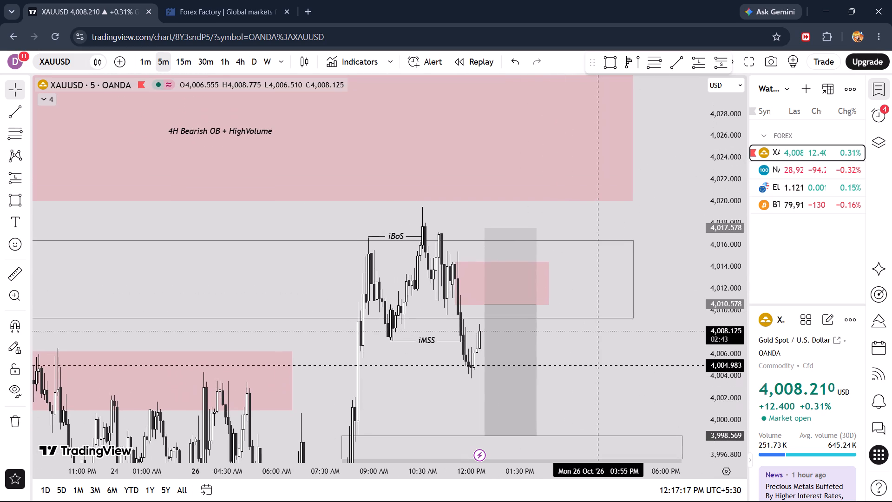
left_click_drag(606, 356, 604, 322)
left_click_drag(564, 330, 591, 382)
left_click_drag(571, 231, 629, 313)
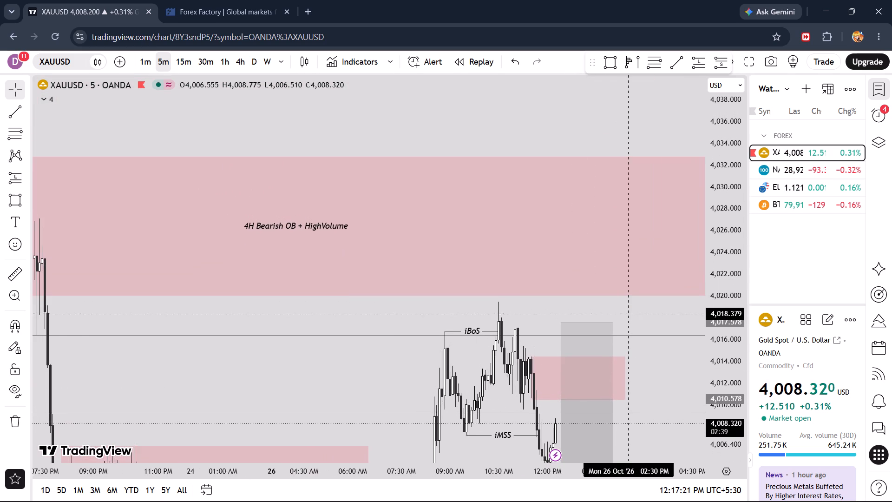
scroll(629, 313, "down", 2)
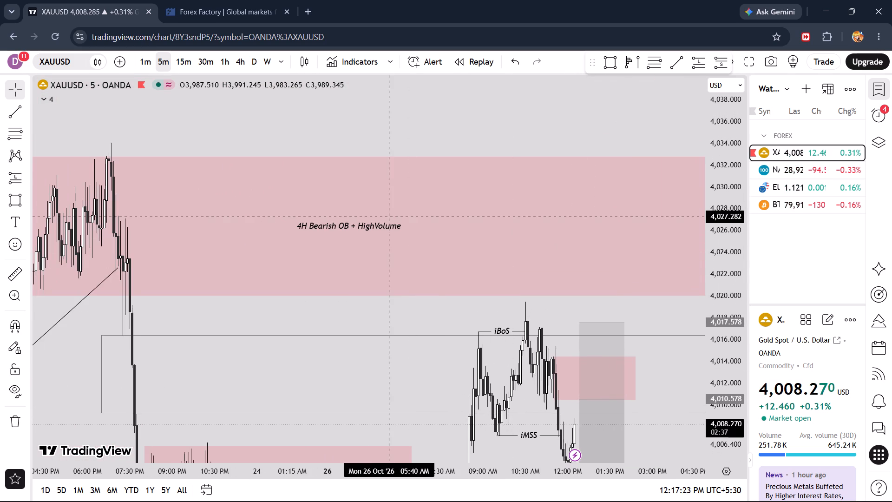
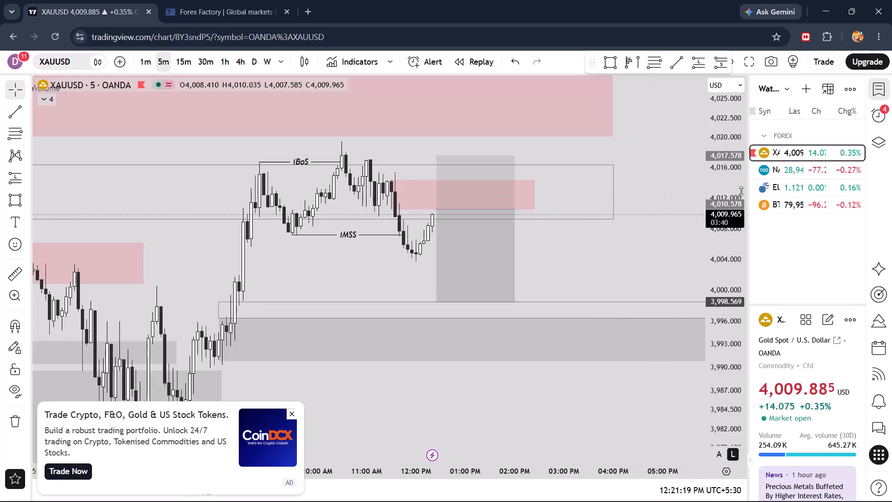
Switch to EURUSD and shift the planned long to span about 12:35–1:15 PM, with its entry at 1.12164.
left_click(781, 191)
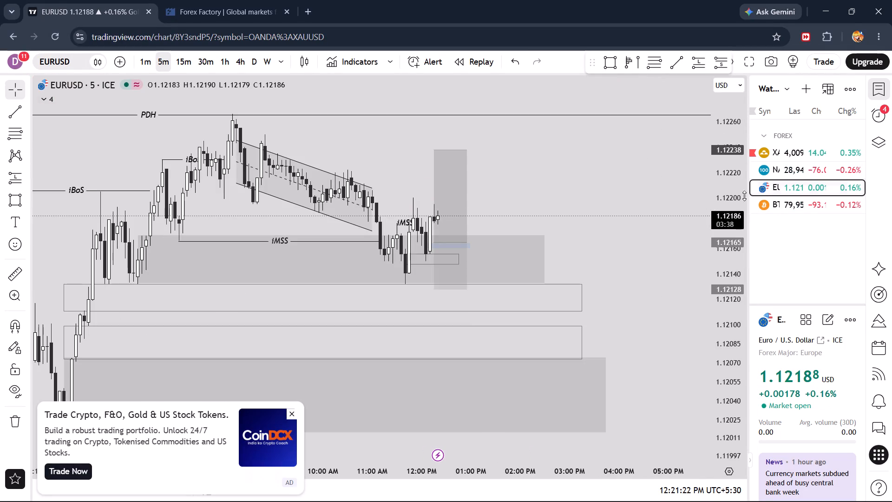
left_click_drag(453, 183, 470, 182)
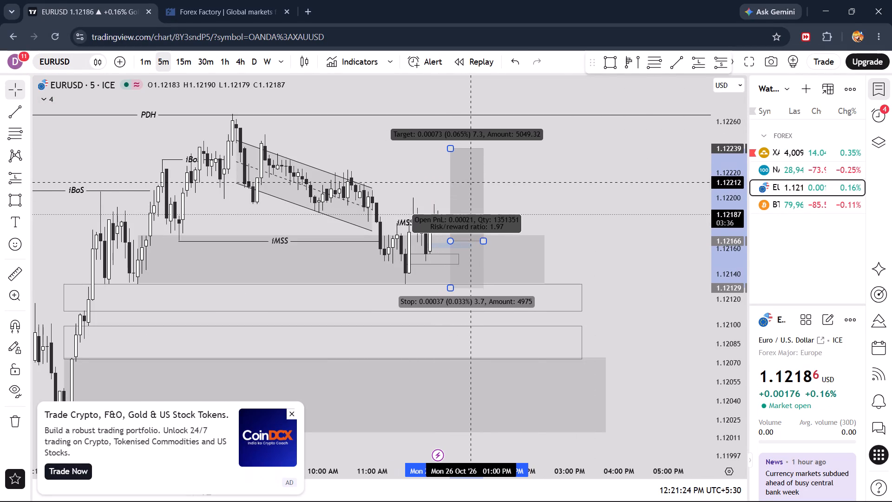
left_click_drag(470, 182, 471, 185)
Return to XAUUSD and examine the planned short against the iMSS and the supply zone on the 5-minute chart.
left_click(799, 159)
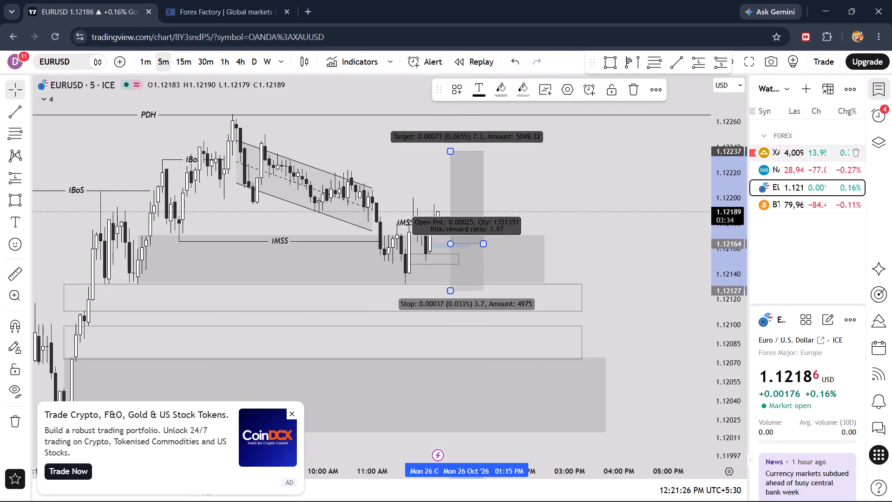
left_click_drag(557, 216, 557, 221)
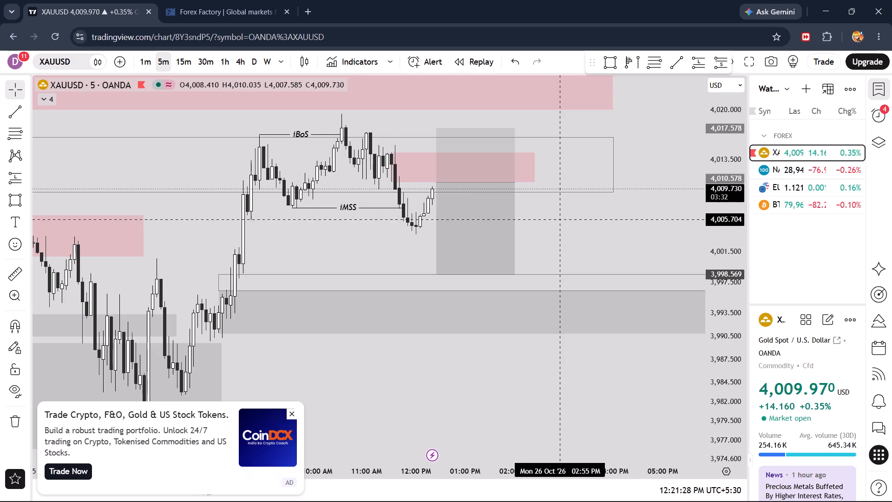
left_click_drag(557, 221, 559, 230)
left_click_drag(719, 256, 719, 147)
scroll(589, 216, "up", 2)
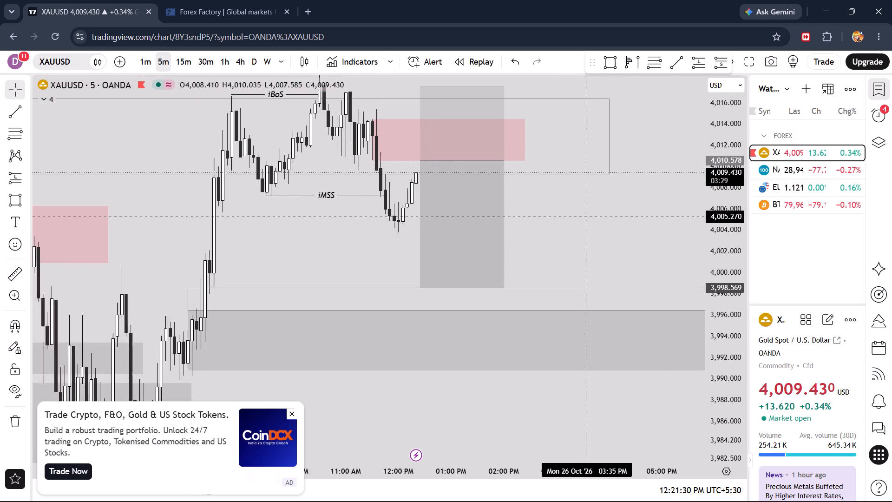
scroll(586, 216, "up", 3)
left_click_drag(547, 213, 565, 270)
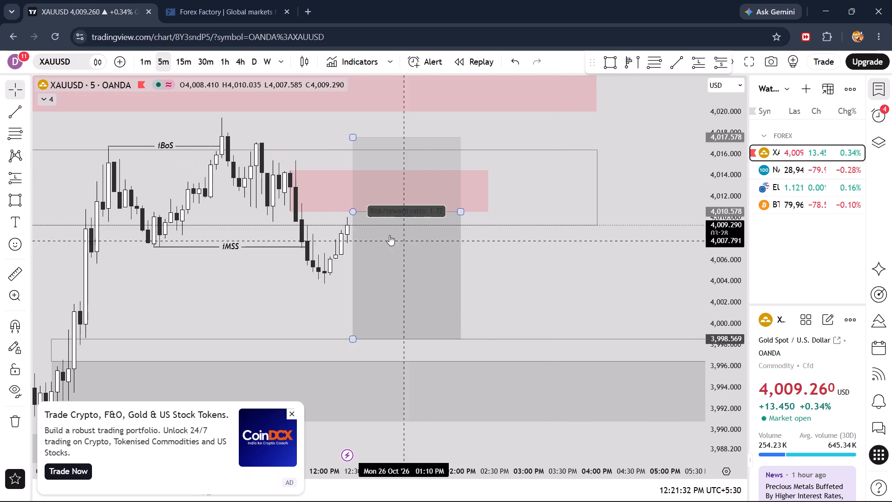
left_click(398, 261)
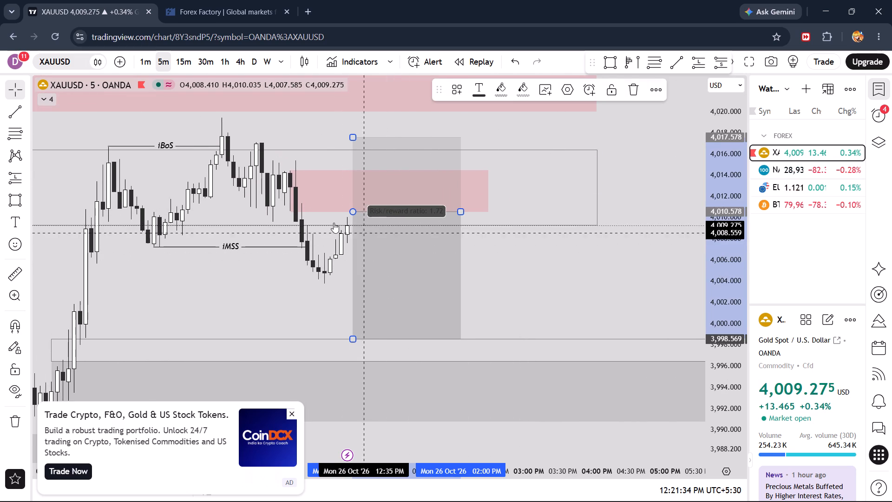
Examine the XAUUSD pullback toward the planned short's entry and supply zone on the 1-minute chart.
left_click(144, 67)
scroll(255, 226, "down", 7)
scroll(418, 271, "down", 7)
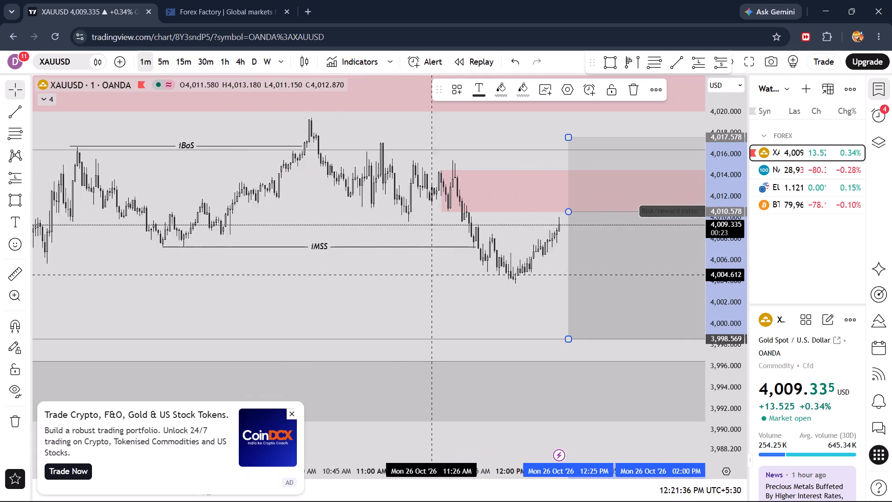
left_click_drag(552, 286, 467, 304)
scroll(495, 289, "down", 4)
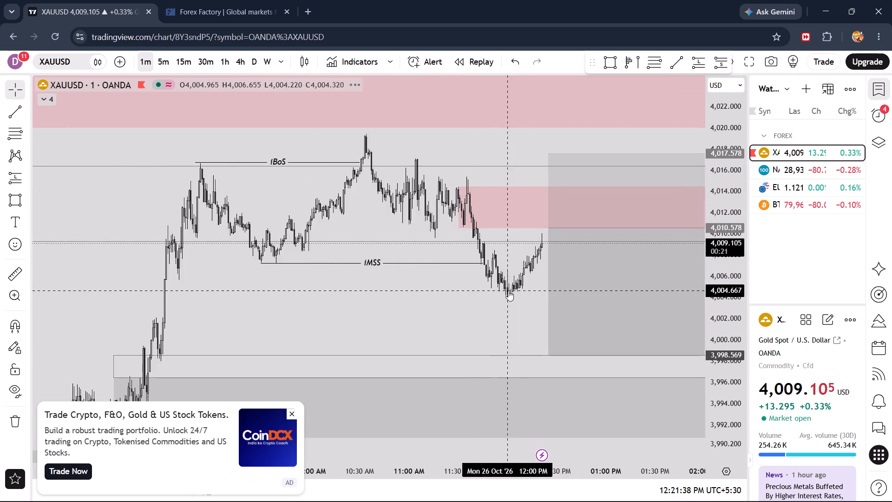
left_click_drag(527, 304, 356, 305)
left_click_drag(577, 292, 597, 304)
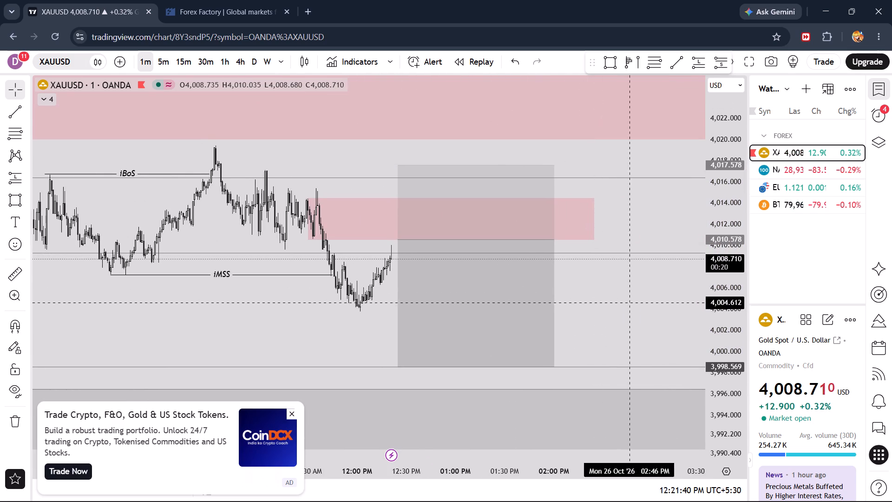
left_click_drag(725, 336, 730, 191)
scroll(551, 289, "up", 7)
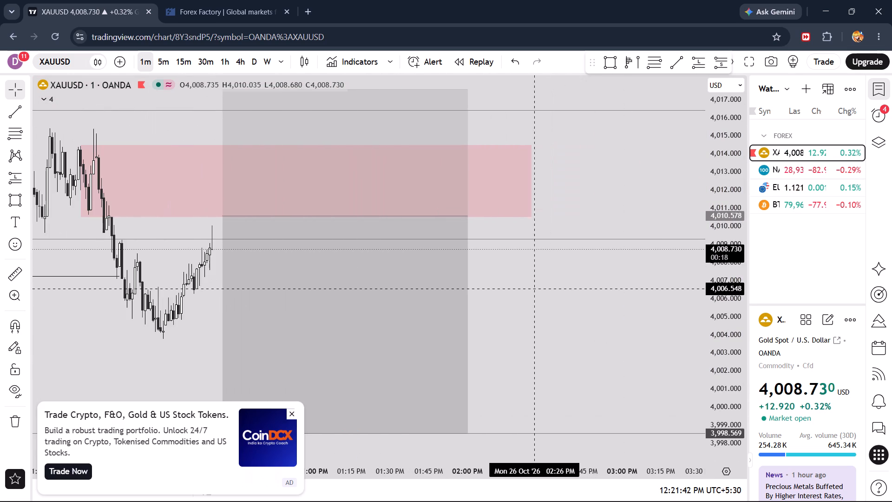
left_click_drag(531, 289, 642, 273)
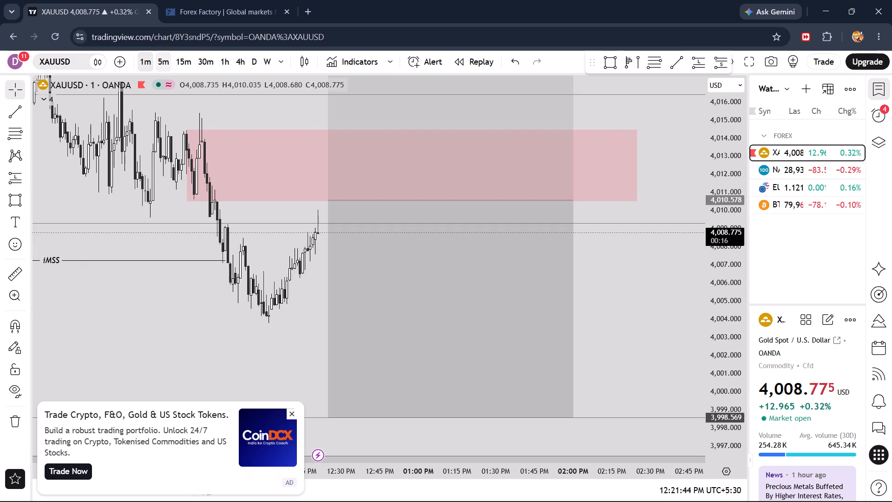
Examine the planned XAUUSD short with its entry zone and target area on the 5-minute chart.
left_click(166, 58)
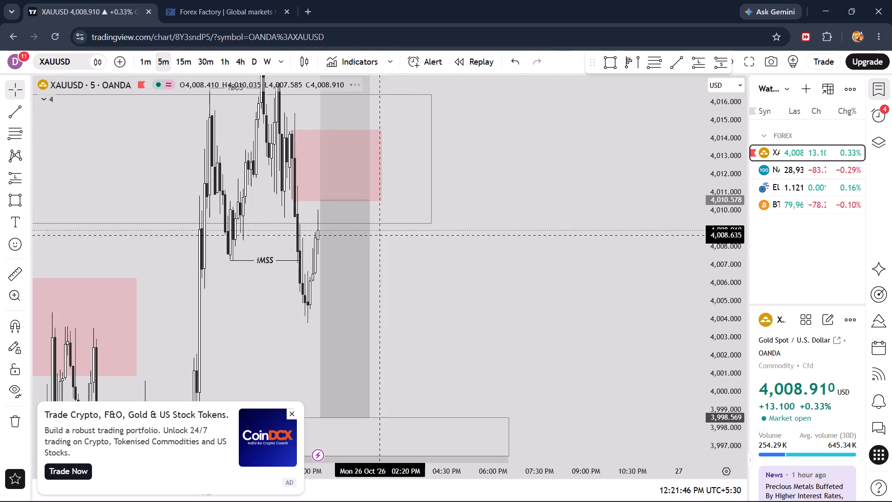
scroll(423, 254, "up", 6)
left_click_drag(337, 266, 585, 261)
scroll(585, 261, "up", 3)
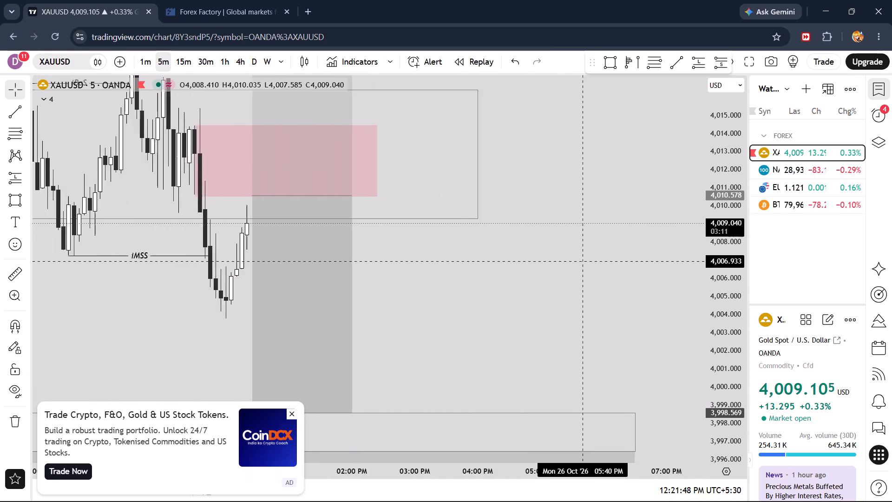
scroll(585, 261, "up", 3)
left_click_drag(733, 126, 755, 280)
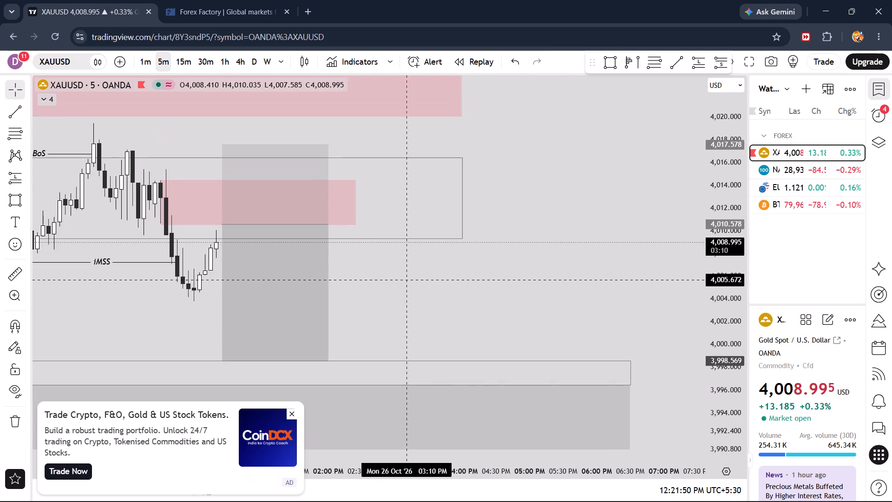
left_click_drag(404, 280, 518, 283)
Close the advertisement covering the chart.
left_click(290, 412)
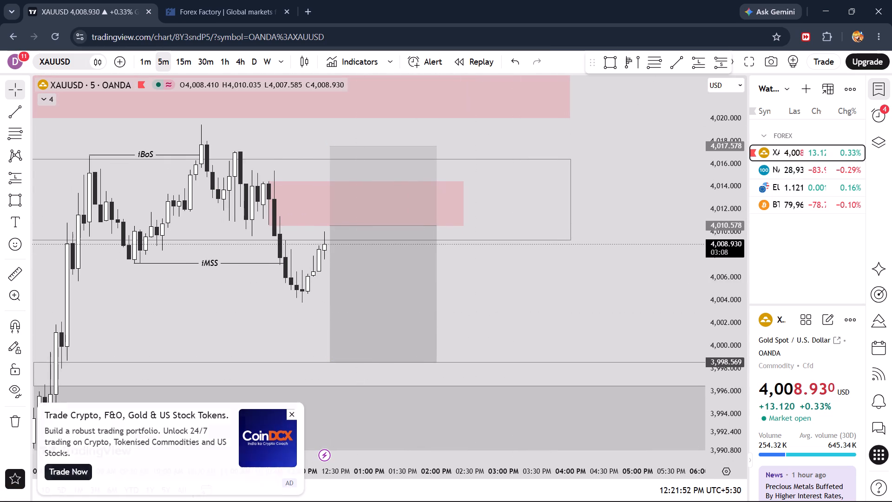
Shift the planned XAUUSD short to start at about 12:40 PM and shorten it to end at about 1:40 PM, with entry at 4,010.578.
left_click_drag(499, 298, 557, 302)
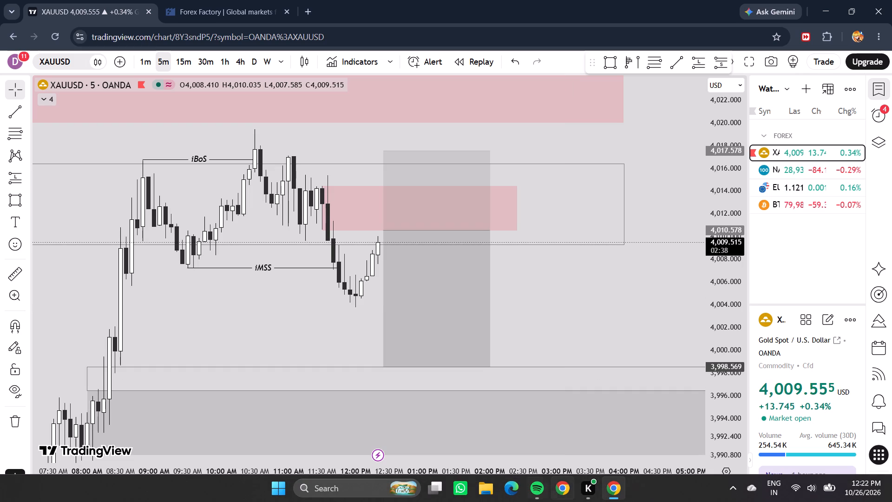
left_click(553, 306)
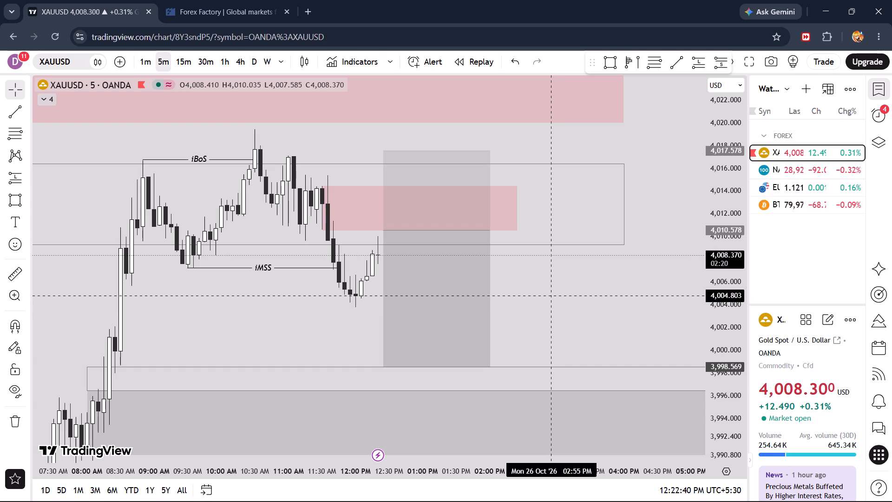
left_click_drag(549, 296, 558, 325)
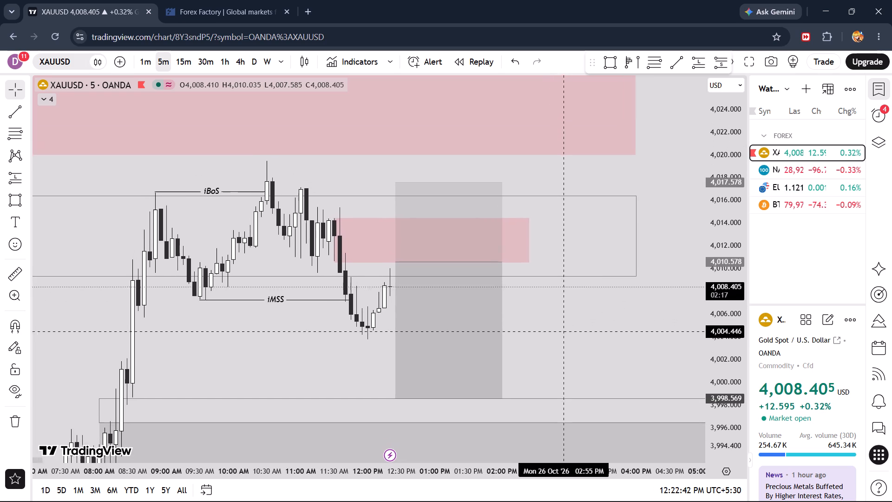
left_click_drag(558, 325, 554, 317)
left_click_drag(446, 310, 465, 311)
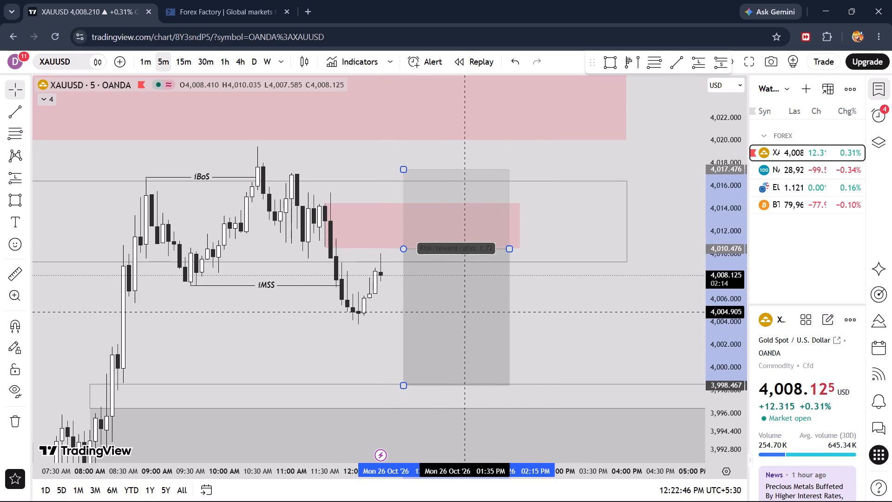
left_click_drag(465, 311, 463, 310)
left_click(578, 323)
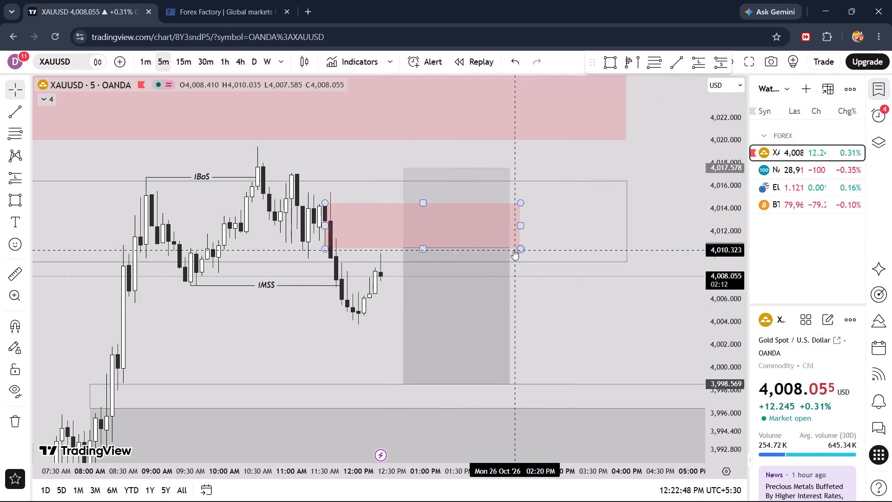
left_click_drag(510, 249, 470, 250)
left_click(541, 328)
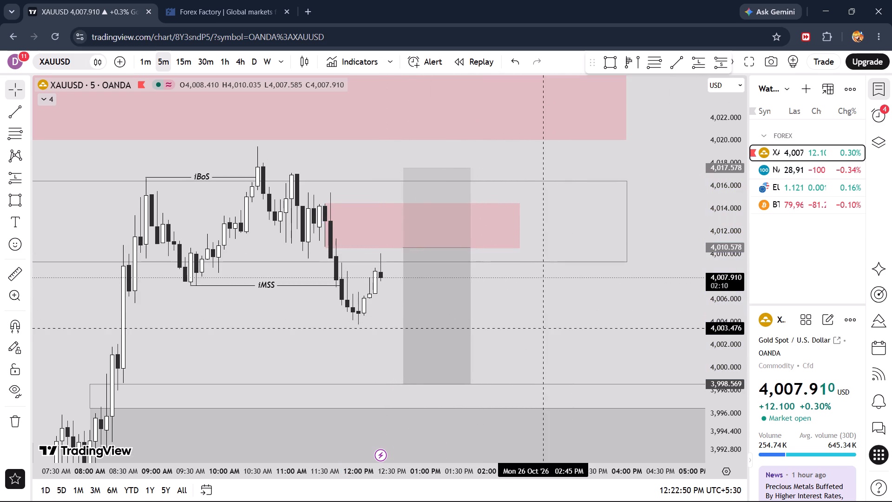
left_click(550, 345)
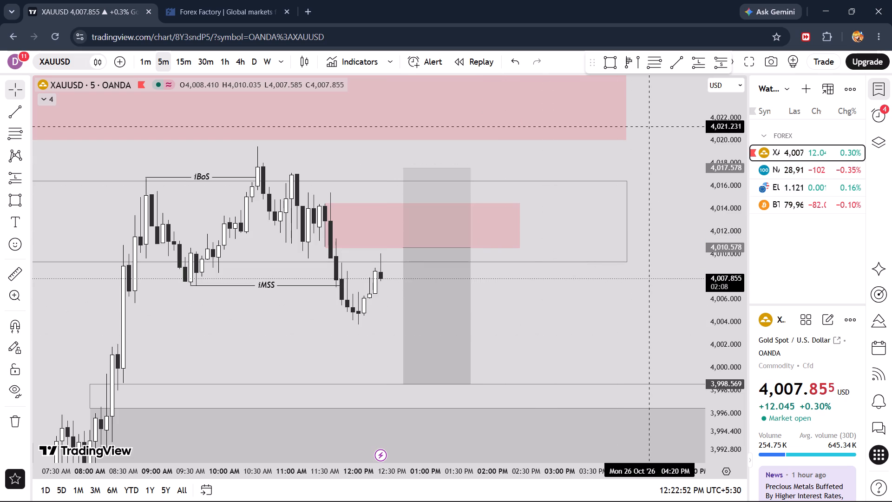
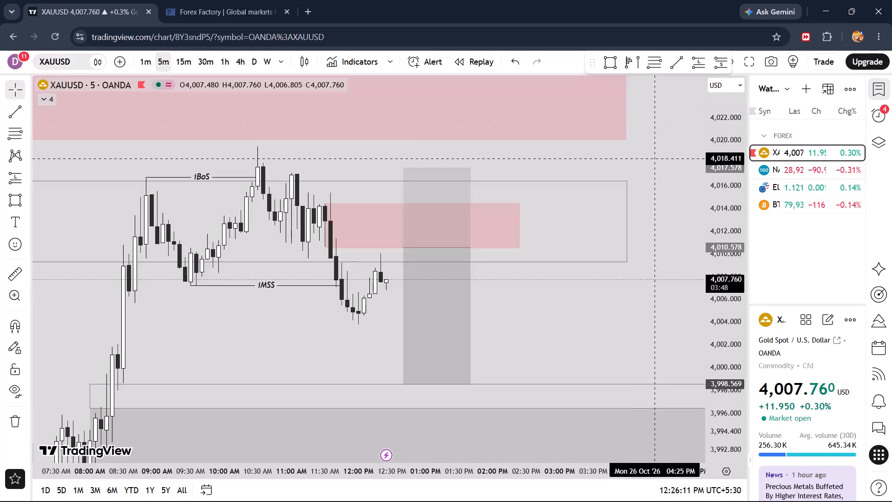
Delete the planned EURUSD long position, entered at 1.12164, from the 1-minute chart.
left_click(789, 182)
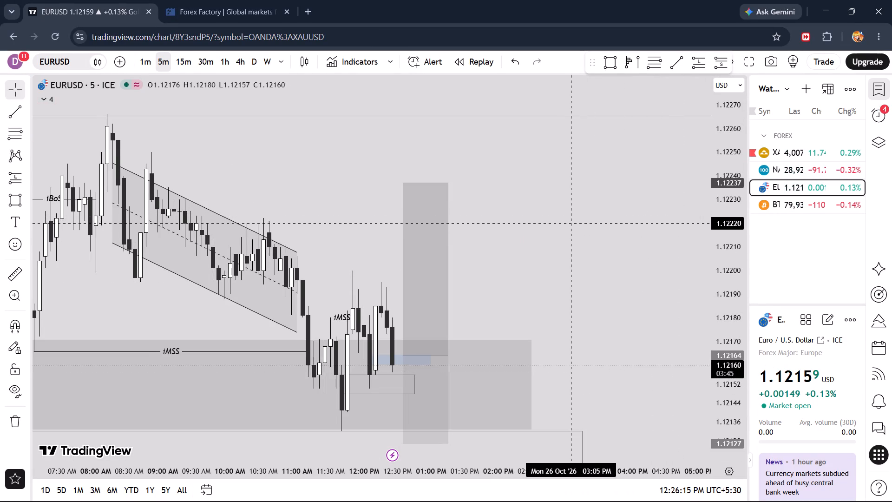
left_click_drag(573, 223, 596, 153)
left_click(144, 66)
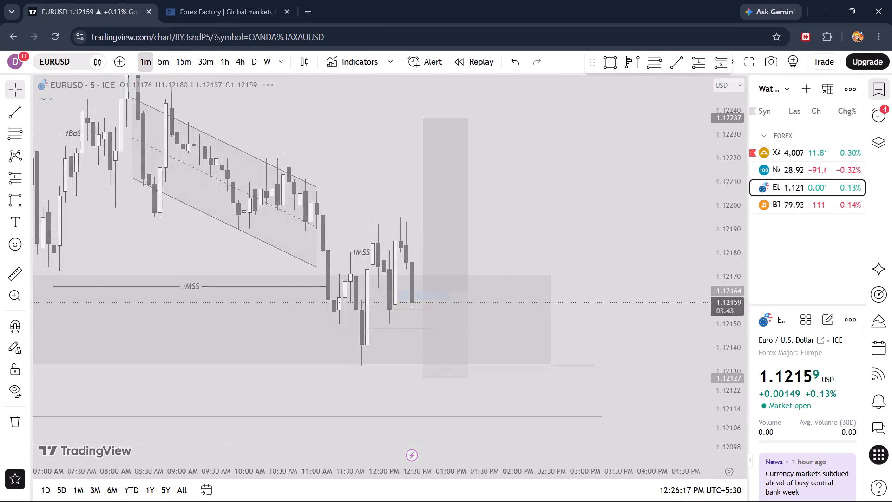
scroll(360, 169, "down", 4)
left_click_drag(476, 166, 392, 156)
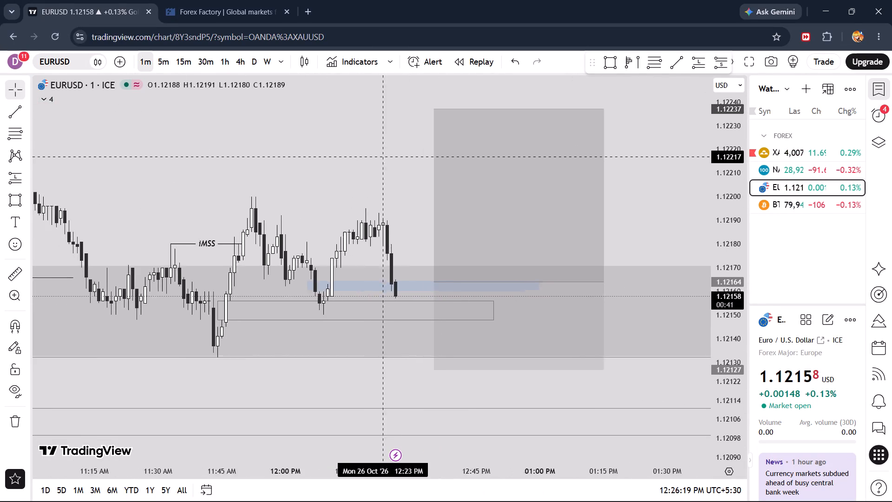
left_click_drag(392, 156, 397, 154)
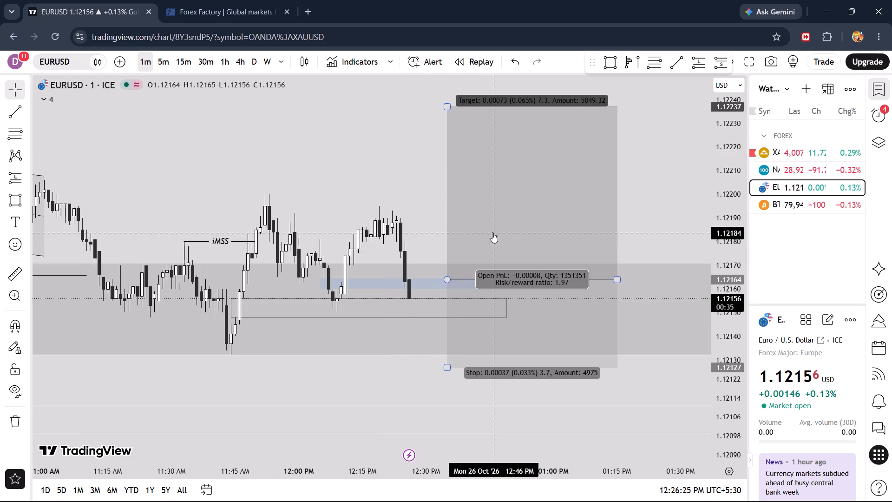
left_click(496, 211)
left_click(632, 93)
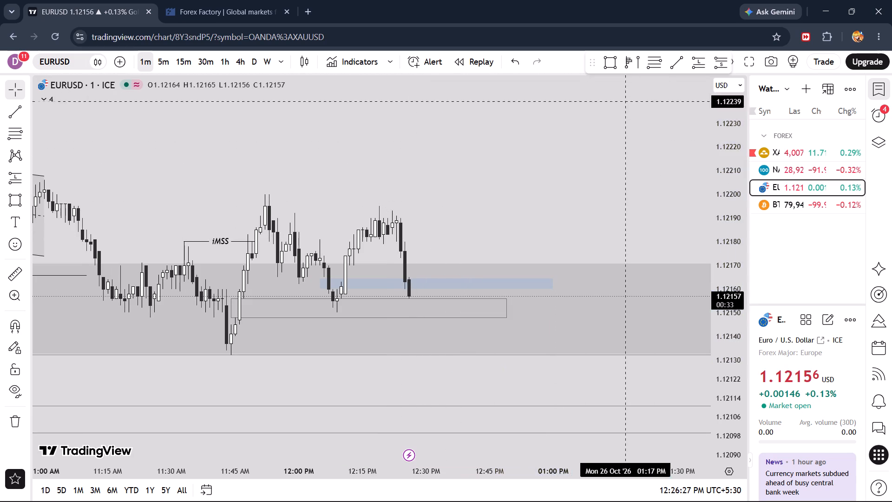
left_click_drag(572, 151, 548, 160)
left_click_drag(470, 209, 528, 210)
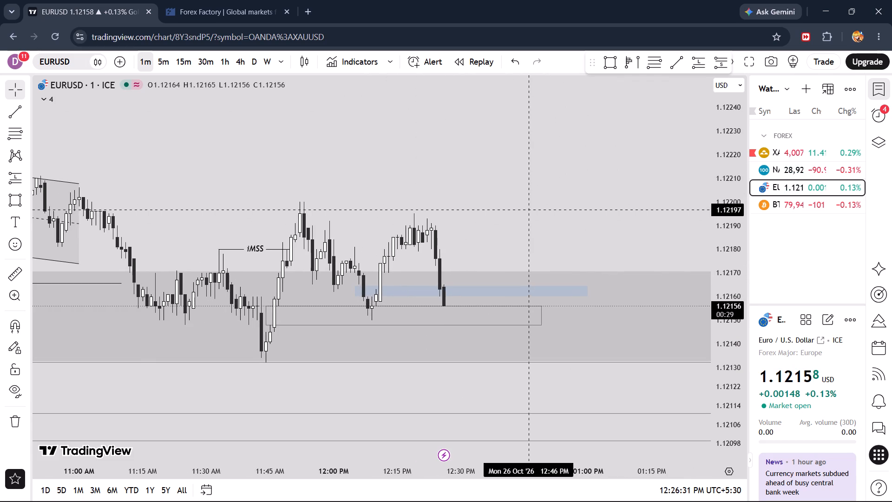
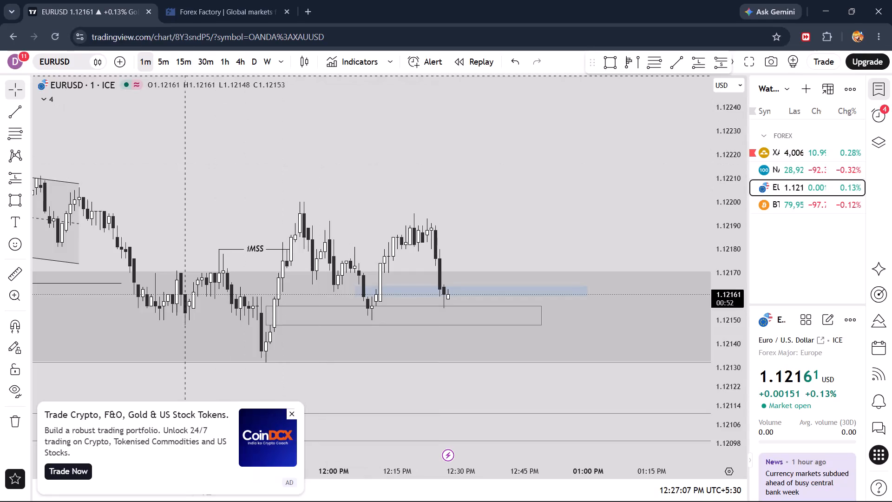
Examine EURUSD price action around the blue zone on the 5-minute and 1-minute charts, comparing it with XAUUSD.
left_click(161, 60)
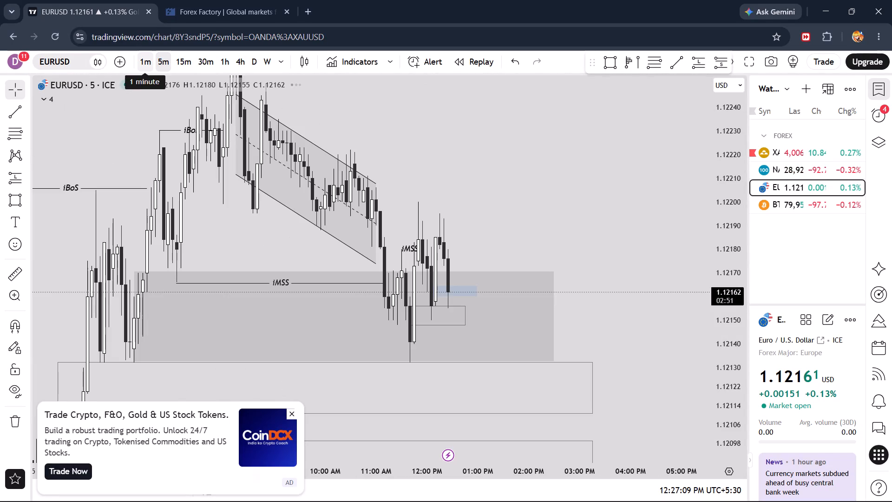
left_click(144, 57)
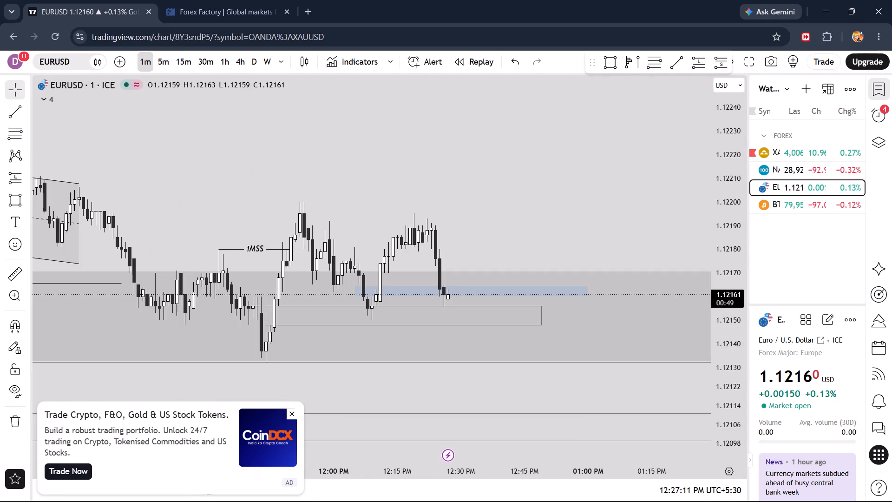
left_click(294, 411)
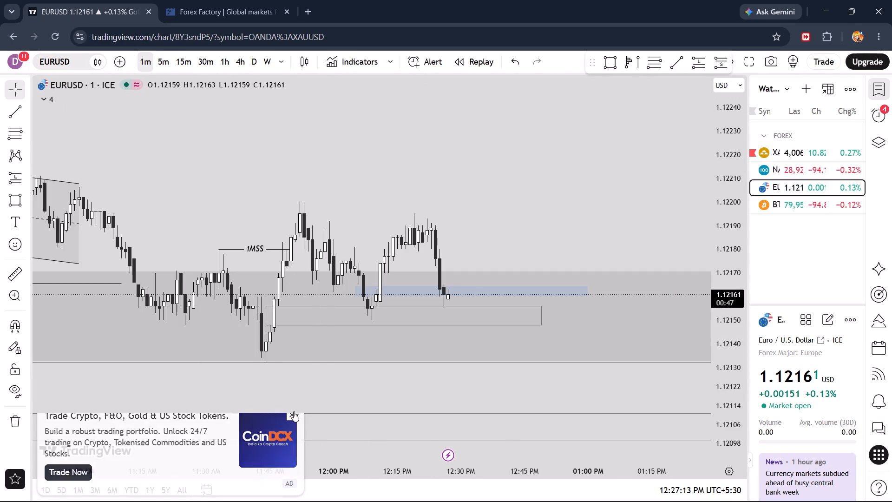
left_click_drag(446, 383, 333, 412)
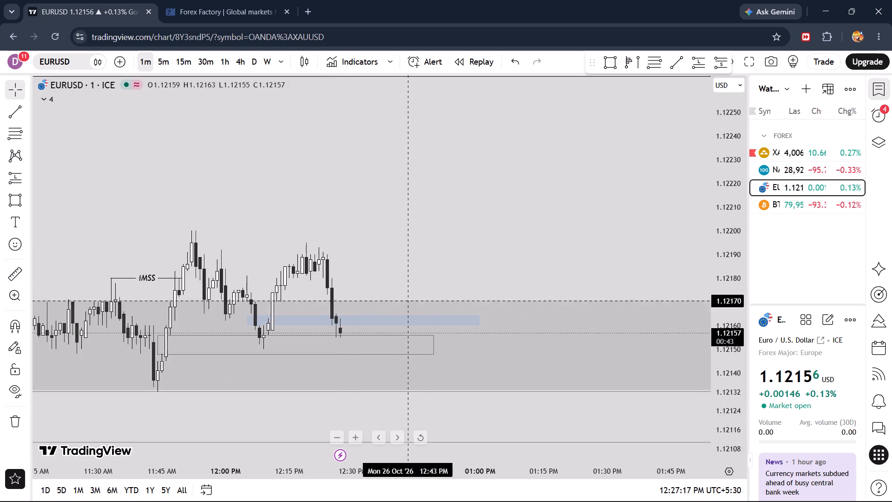
left_click_drag(431, 233, 498, 225)
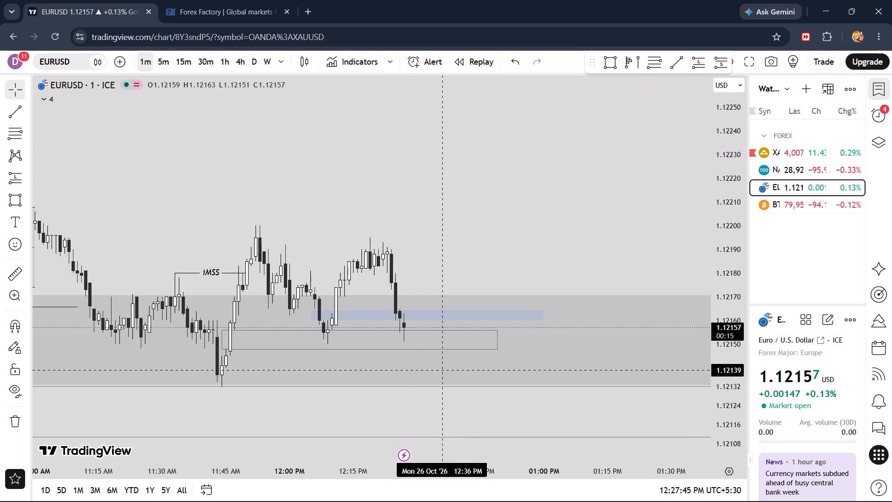
left_click_drag(426, 247, 456, 245)
left_click(790, 154)
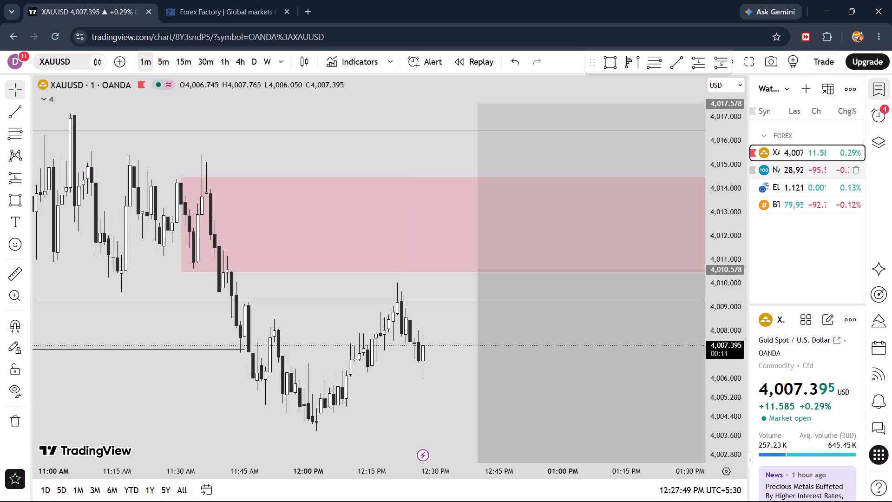
left_click(781, 184)
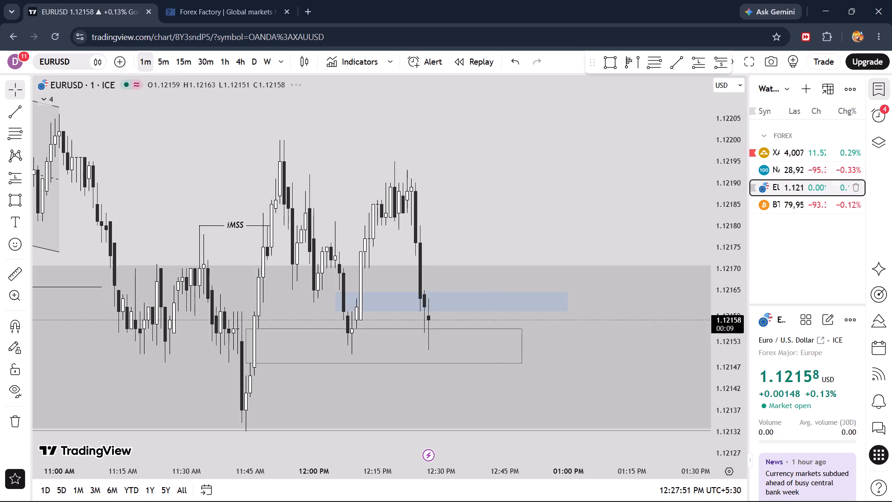
scroll(469, 279, "up", 4)
left_click_drag(398, 210, 469, 210)
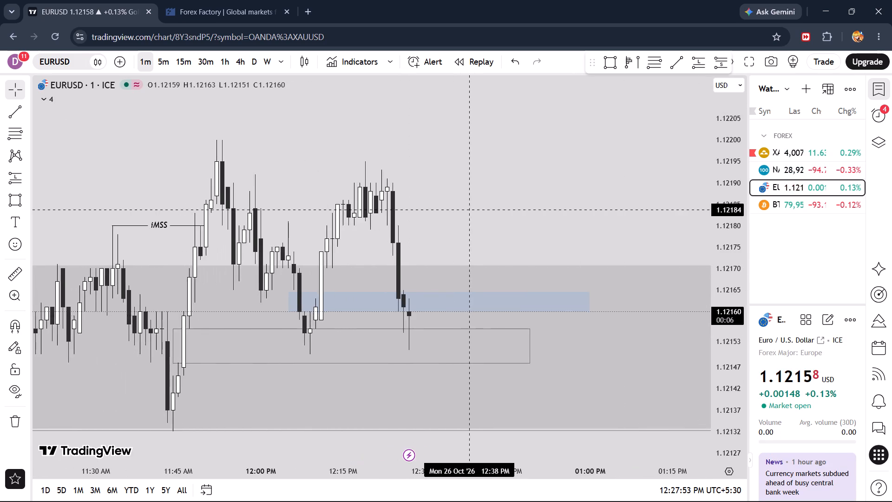
scroll(469, 210, "up", 3)
left_click_drag(401, 226, 430, 226)
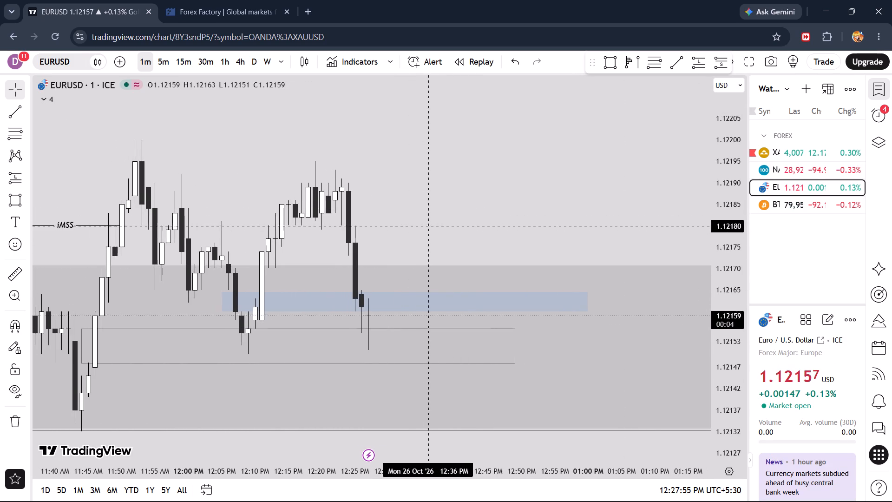
left_click_drag(430, 226, 431, 226)
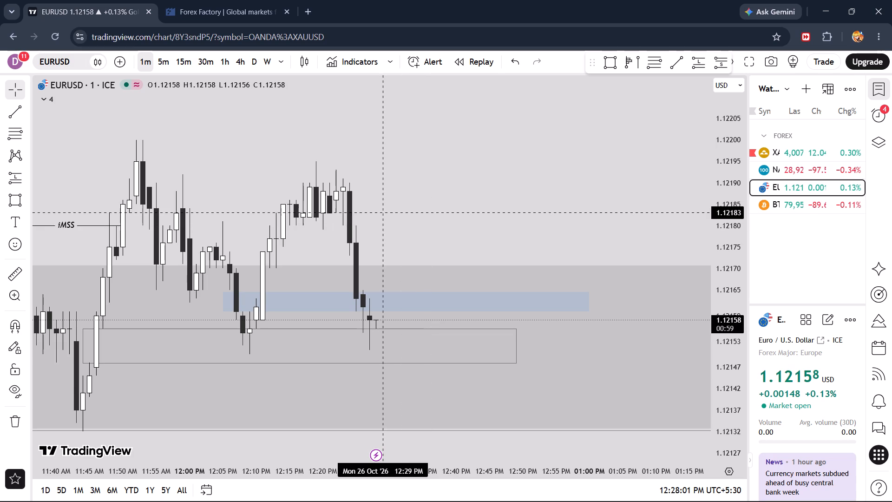
left_click_drag(382, 212, 448, 208)
scroll(448, 208, "up", 1)
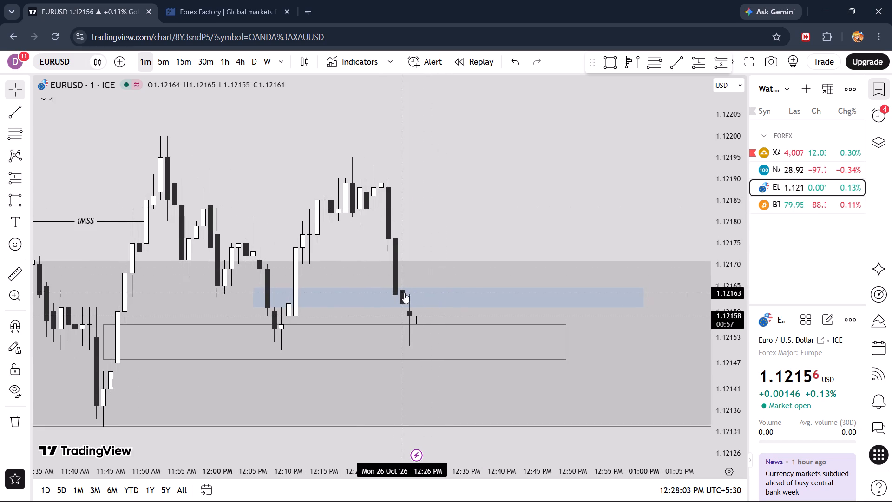
Draw a rectangle over the EURUSD drop from about 1.12173 to 1.12165, 12:22 PM to 12:41 PM, and apply the Fvg template.
left_click_drag(454, 191, 491, 182)
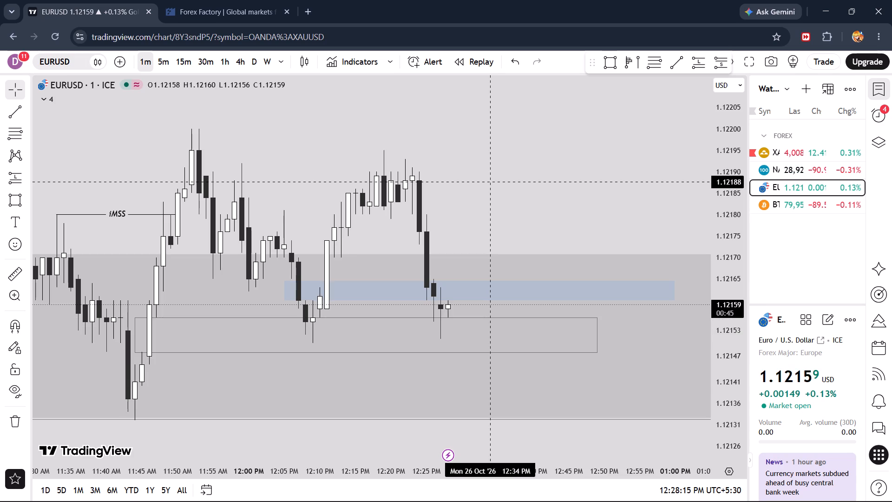
left_click(611, 68)
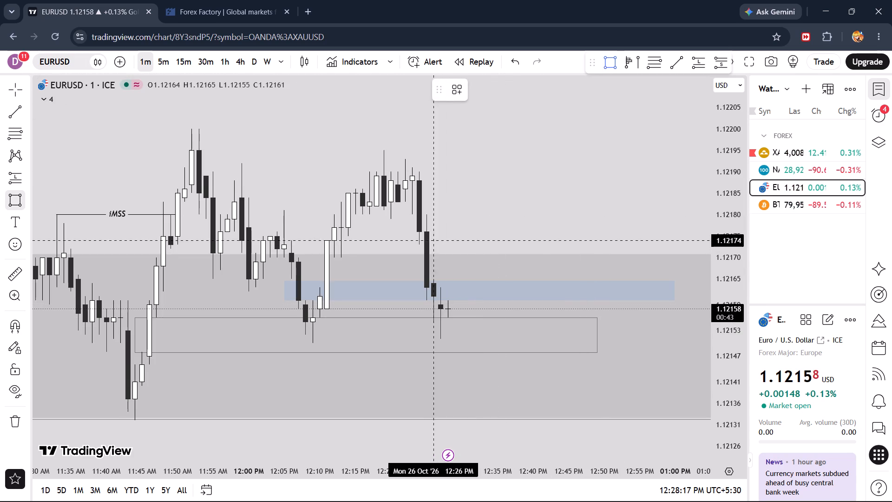
left_click(407, 244)
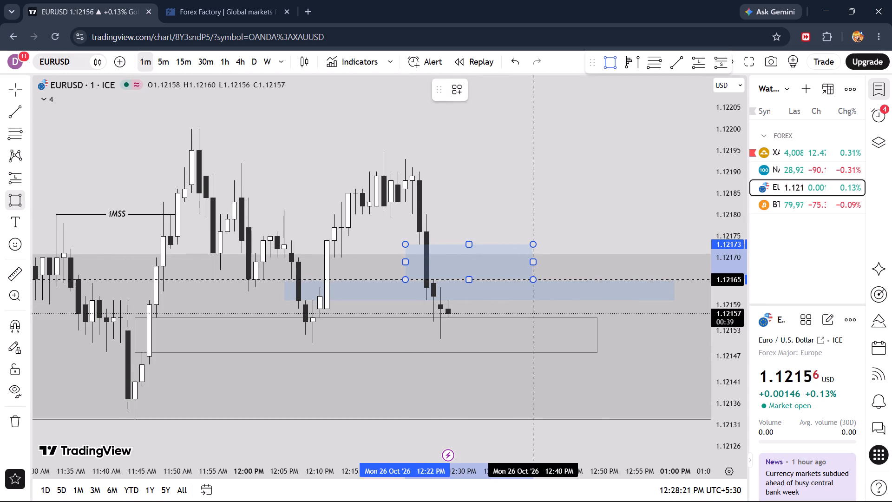
left_click(539, 277)
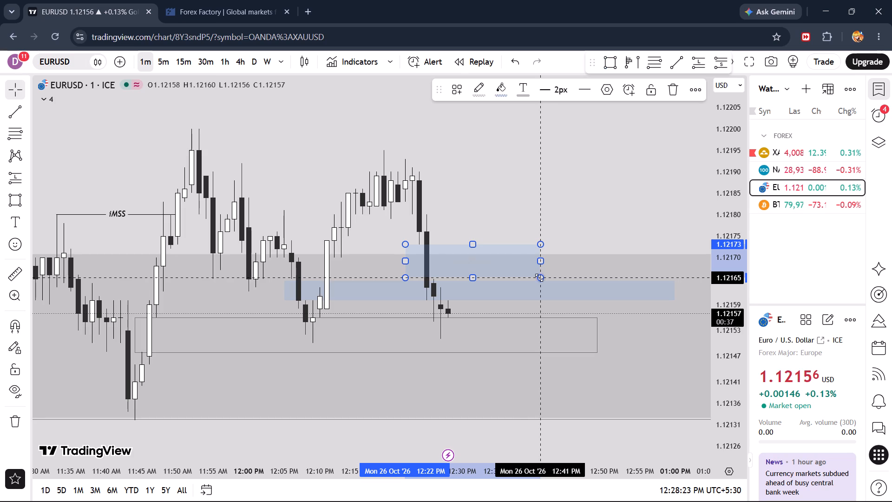
left_click(466, 85)
left_click(488, 208)
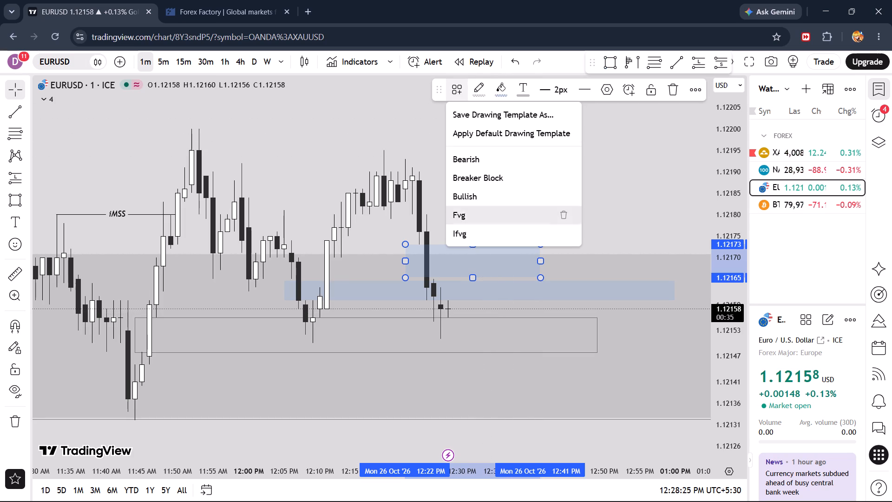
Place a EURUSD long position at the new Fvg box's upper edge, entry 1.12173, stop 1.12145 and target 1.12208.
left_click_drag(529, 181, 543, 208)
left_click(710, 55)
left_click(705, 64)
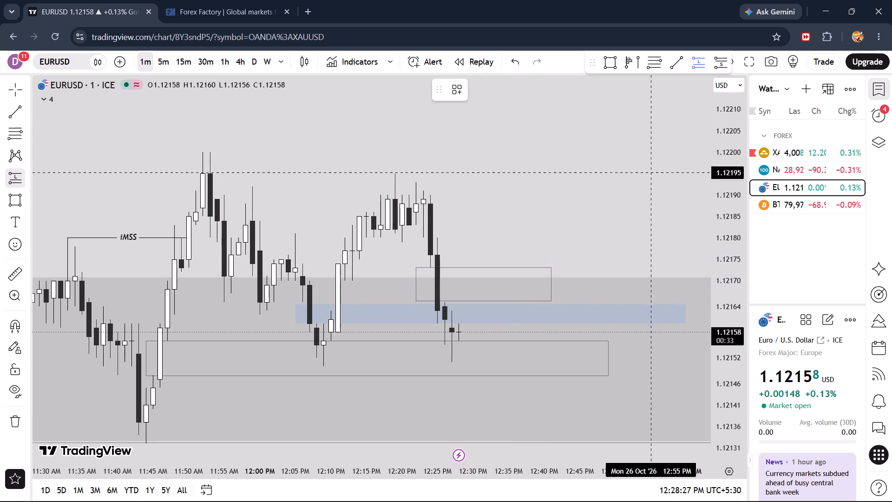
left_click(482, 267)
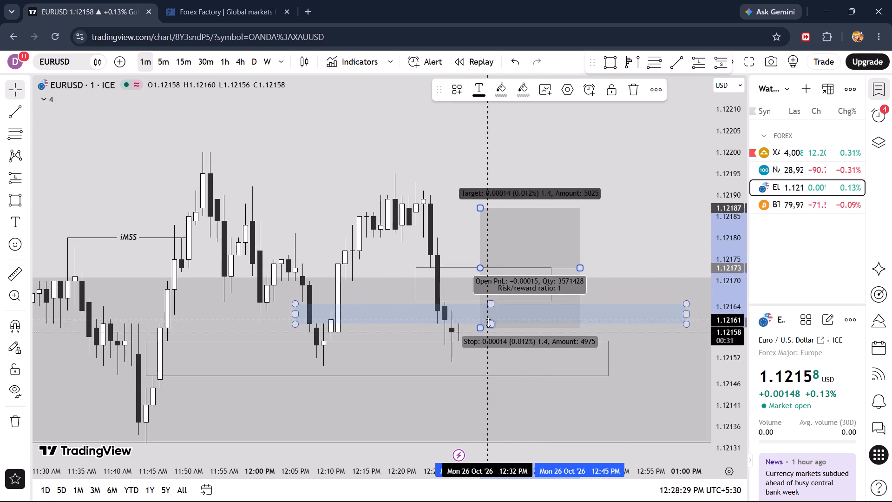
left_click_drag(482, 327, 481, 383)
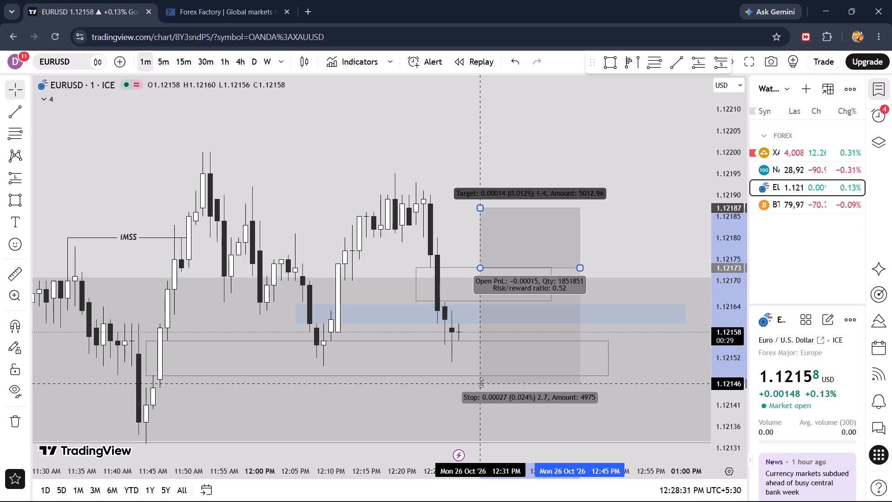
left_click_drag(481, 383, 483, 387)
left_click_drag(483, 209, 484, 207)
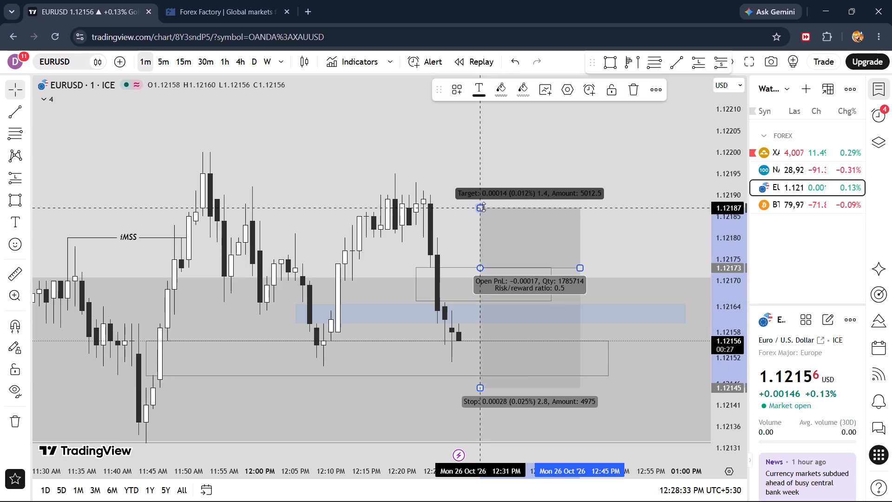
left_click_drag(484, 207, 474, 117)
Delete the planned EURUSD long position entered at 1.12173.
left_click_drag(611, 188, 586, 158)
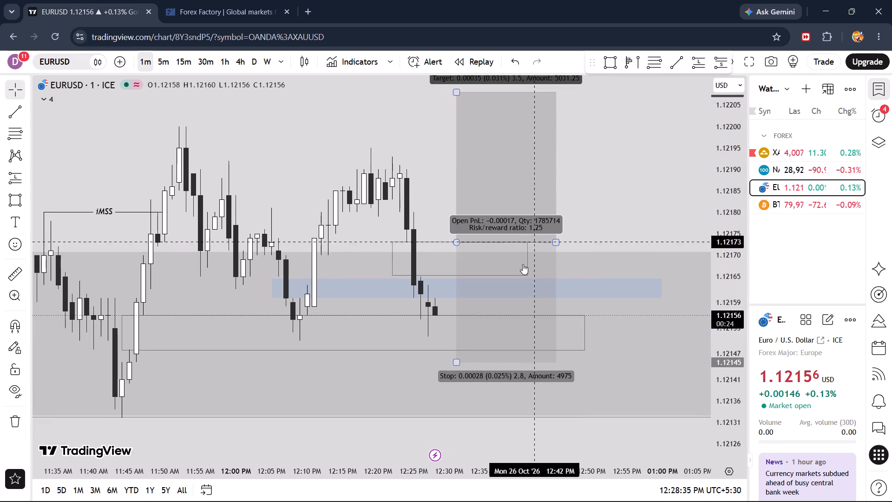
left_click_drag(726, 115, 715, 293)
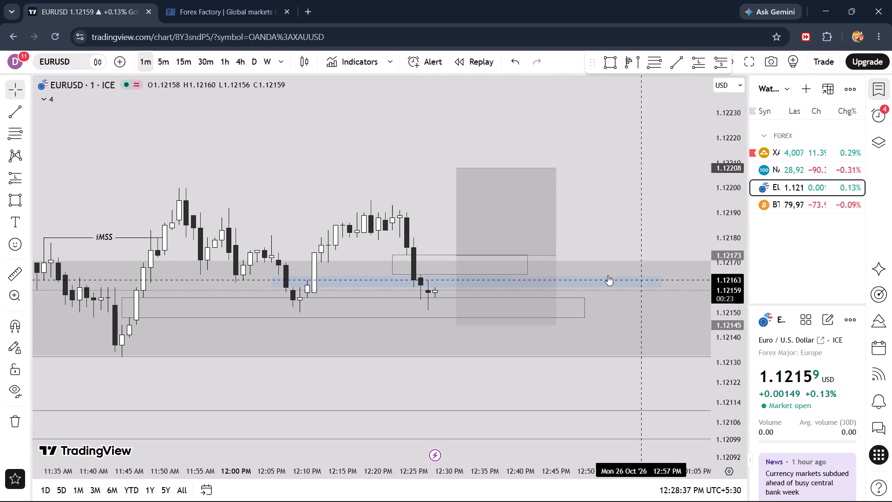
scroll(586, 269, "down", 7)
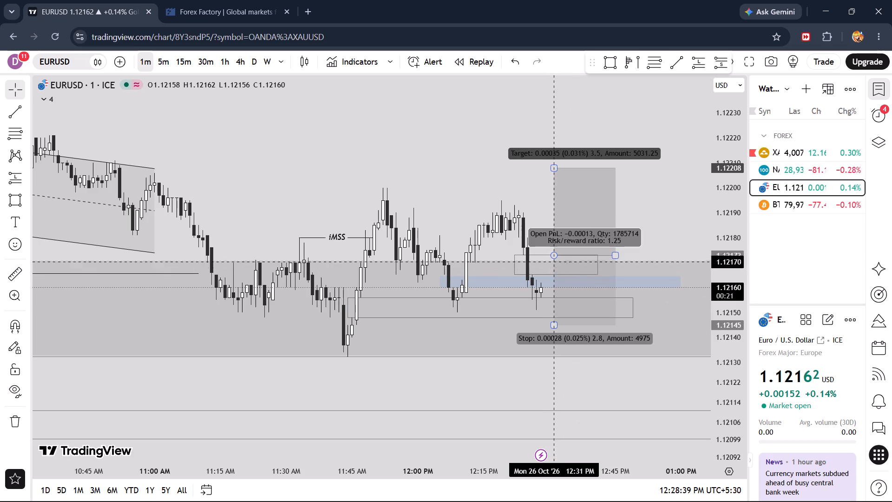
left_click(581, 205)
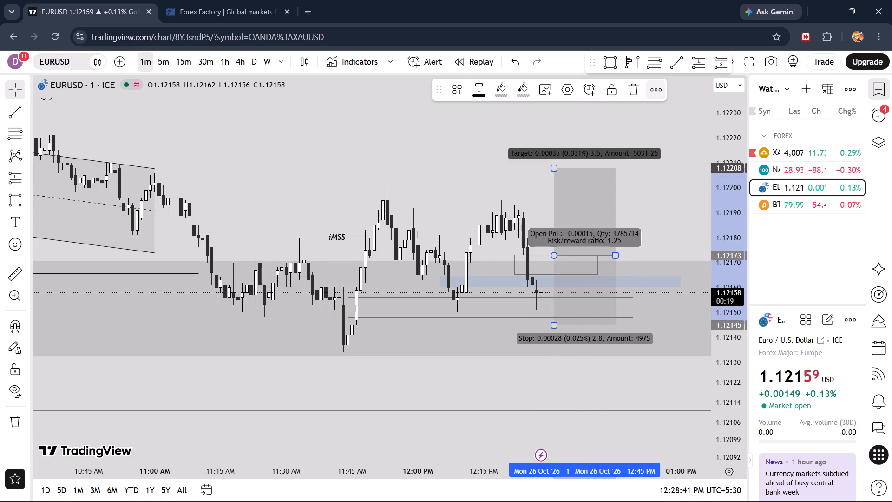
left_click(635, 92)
Compare the 1-minute EURUSD and XAUUSD charts and check the market session times on the Forex Factory tab.
left_click_drag(593, 152, 586, 167)
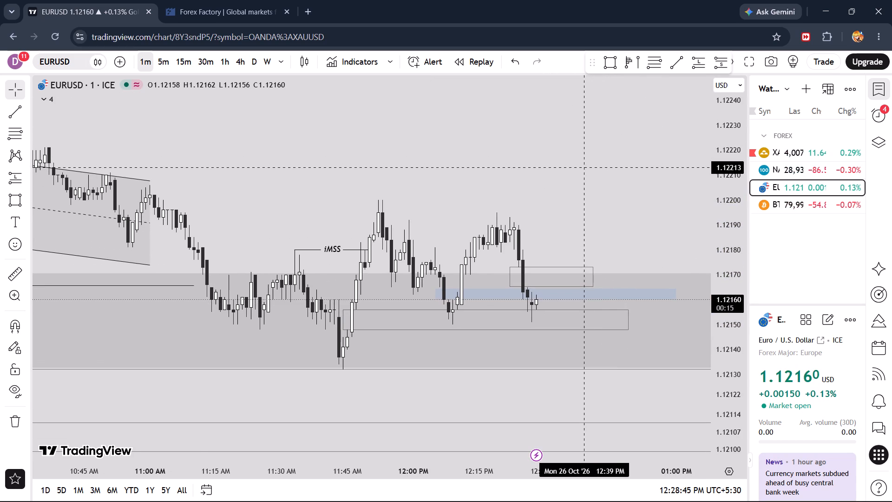
left_click(804, 159)
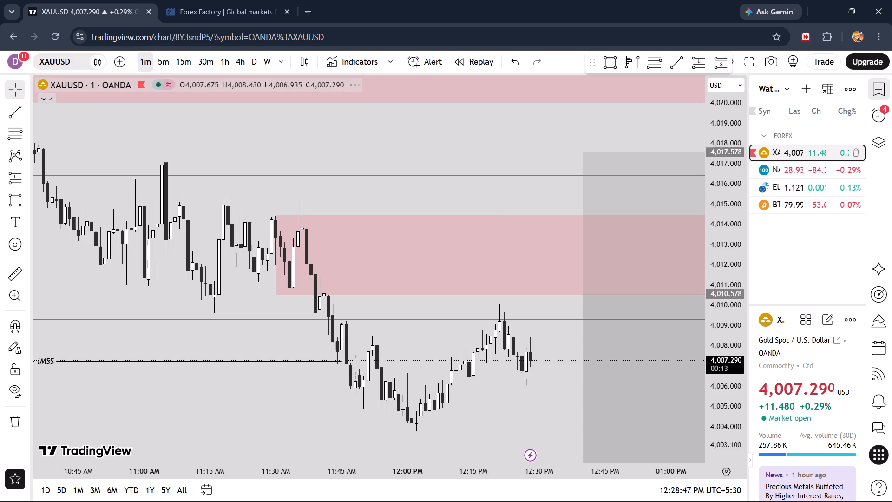
left_click(798, 190)
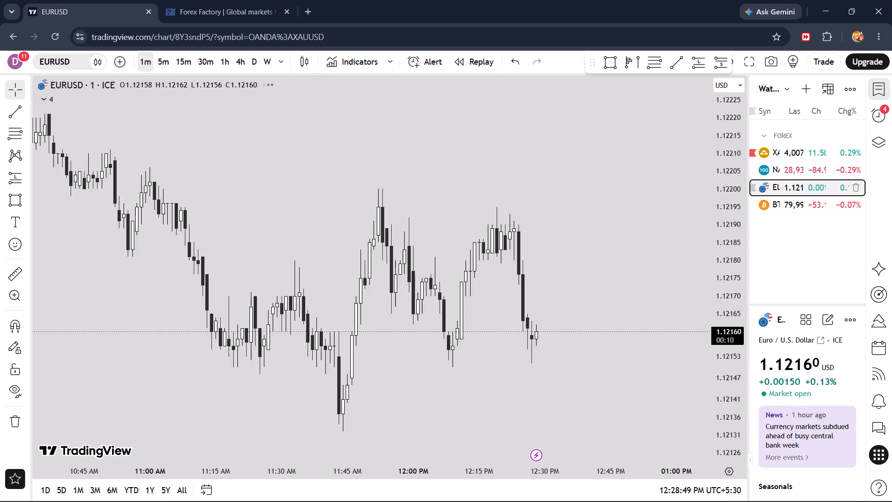
left_click_drag(607, 205, 559, 185)
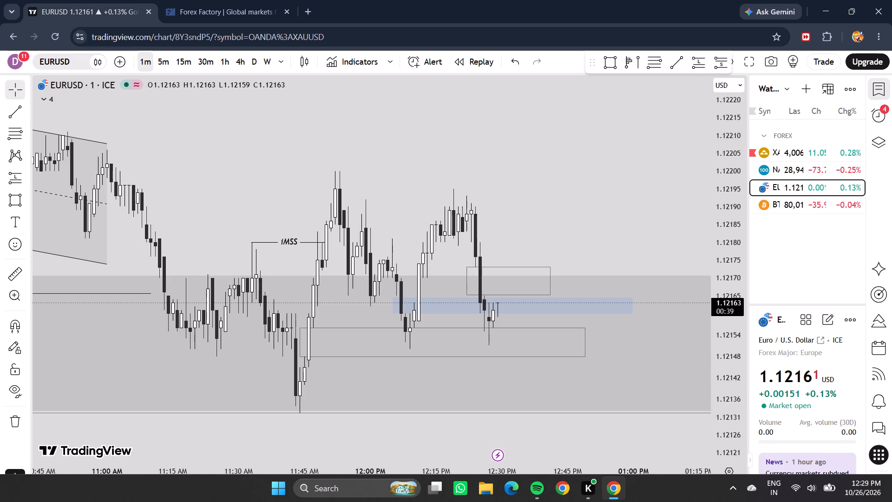
left_click(212, 0)
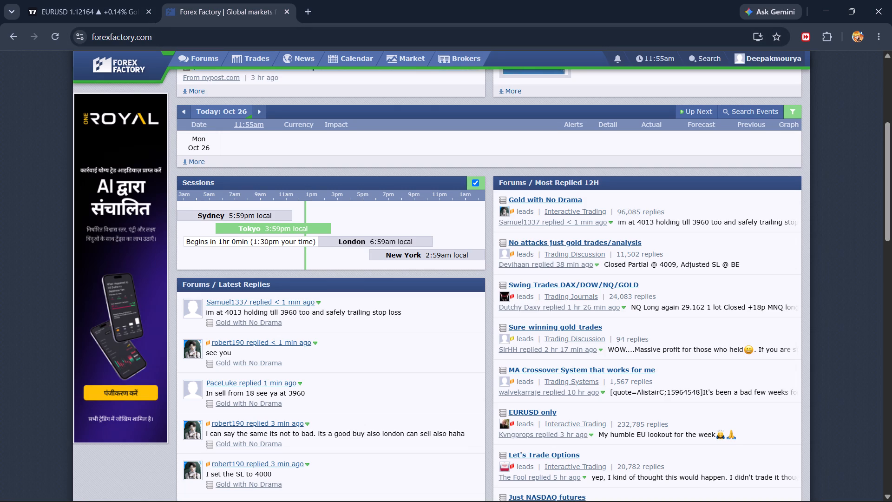
left_click(72, 0)
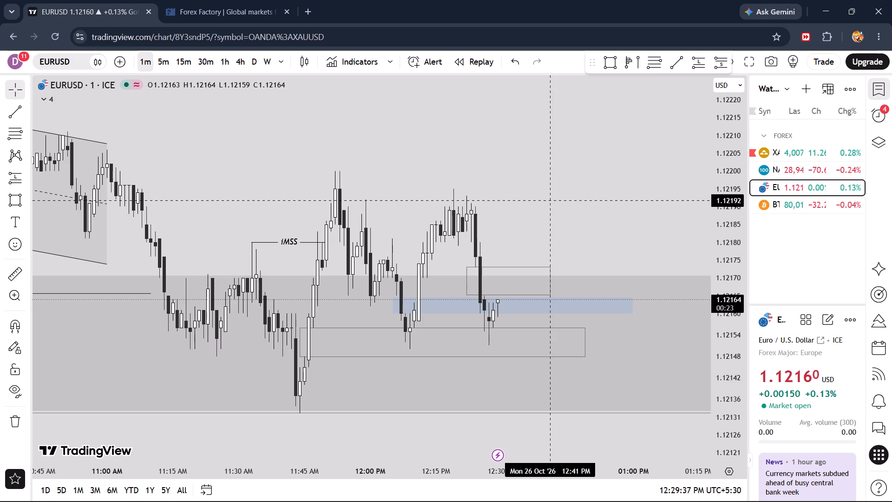
Examine XAUUSD on the 5-minute chart around the planned short position, and return to EURUSD.
left_click(794, 159)
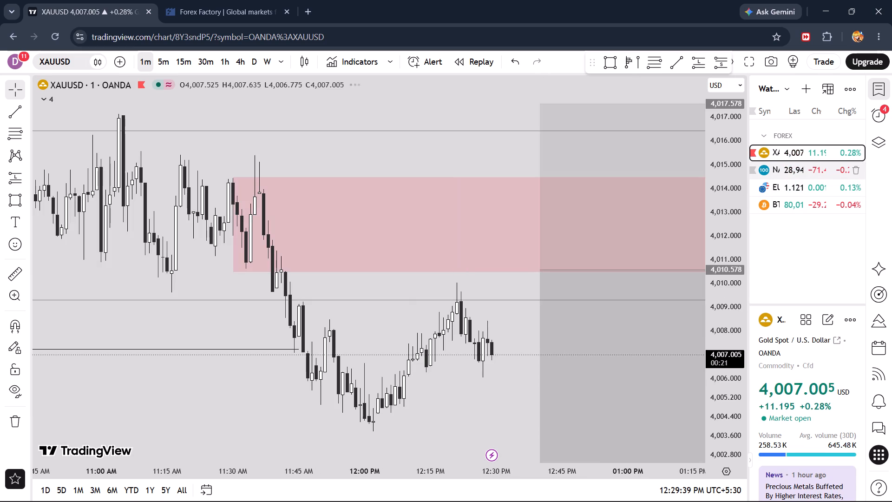
left_click(164, 56)
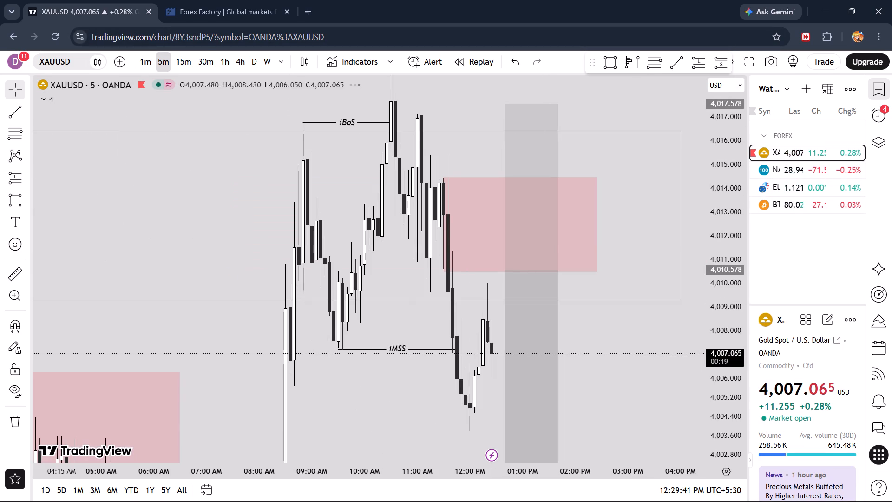
scroll(504, 246, "up", 3)
left_click_drag(729, 138, 732, 303)
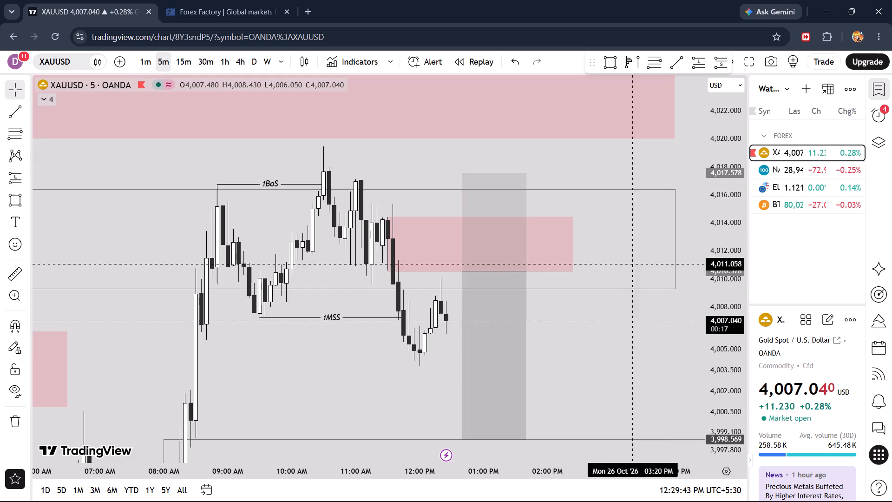
left_click_drag(589, 358, 557, 350)
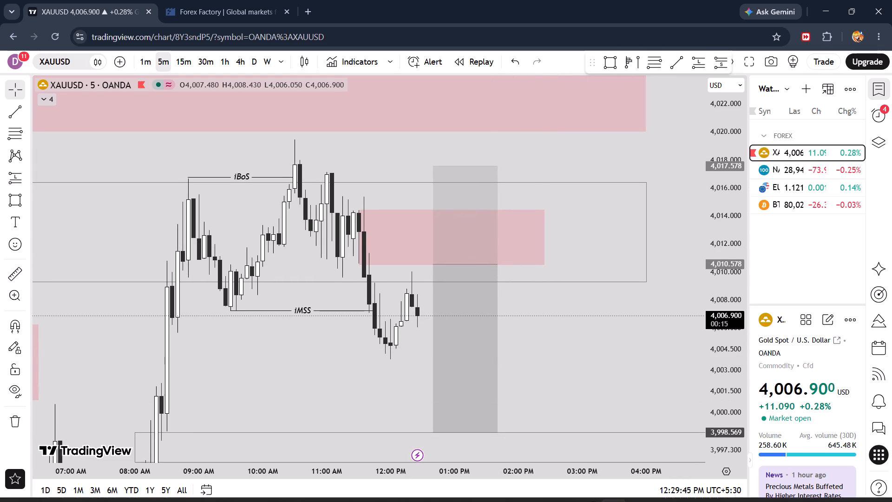
left_click(780, 183)
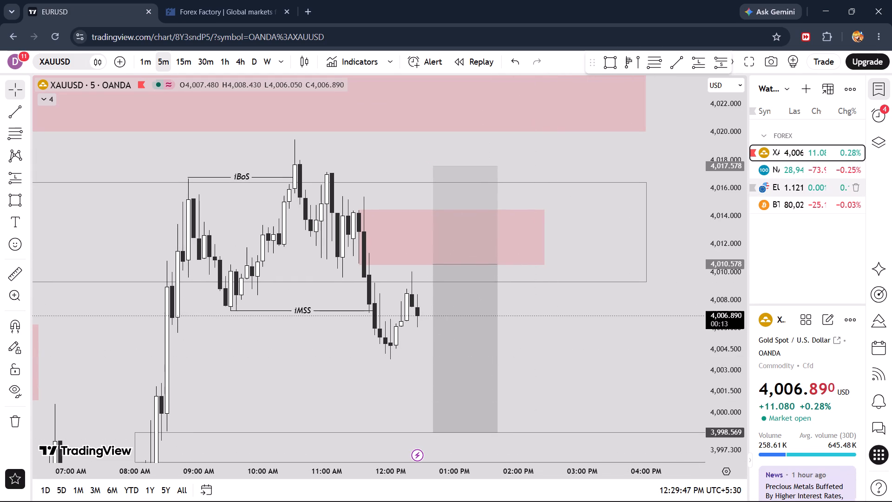
Examine EURUSD on the 1-minute chart around the fair value gap boxes and the blue zone.
left_click_drag(488, 238, 580, 210)
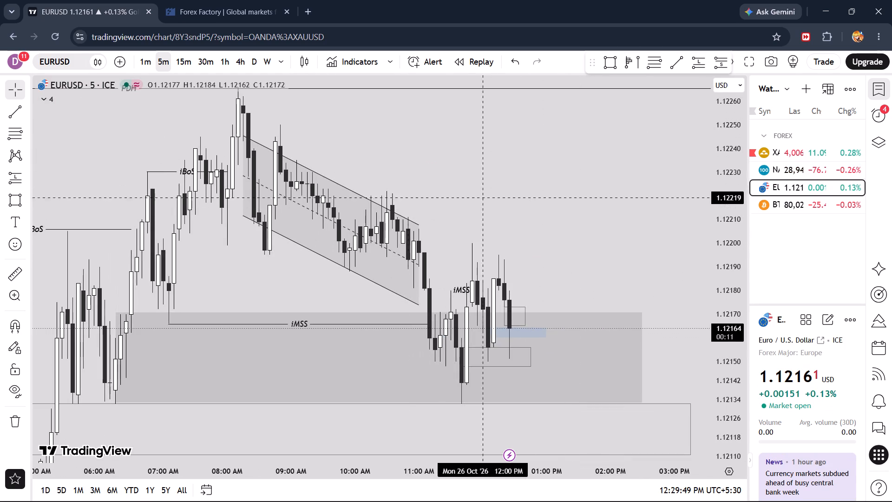
left_click(138, 61)
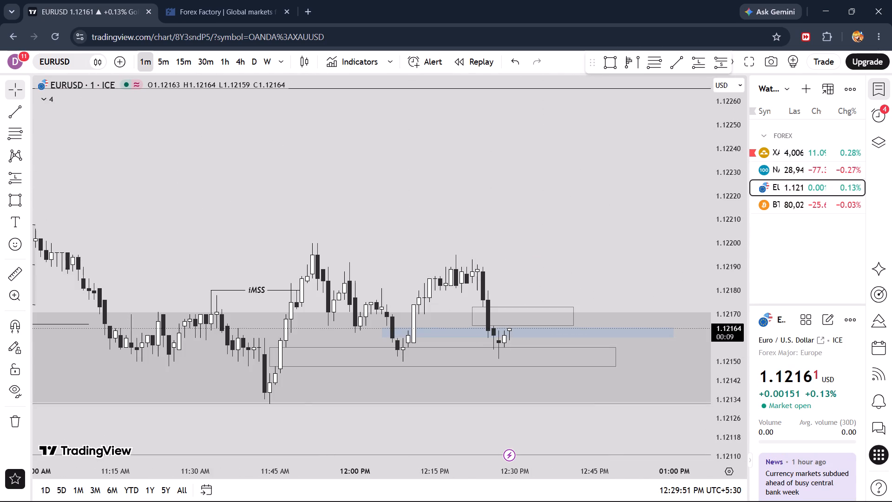
scroll(610, 213, "down", 4)
left_click_drag(634, 221, 586, 211)
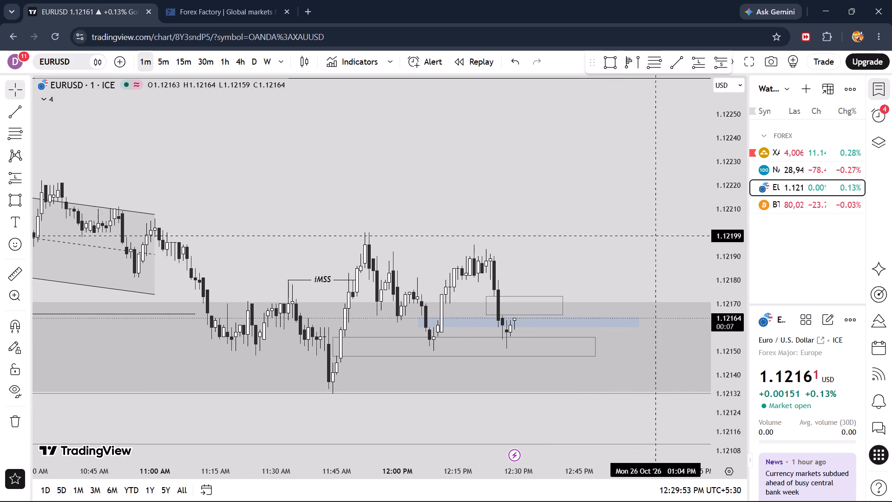
left_click_drag(725, 350, 718, 269)
left_click_drag(635, 239, 598, 198)
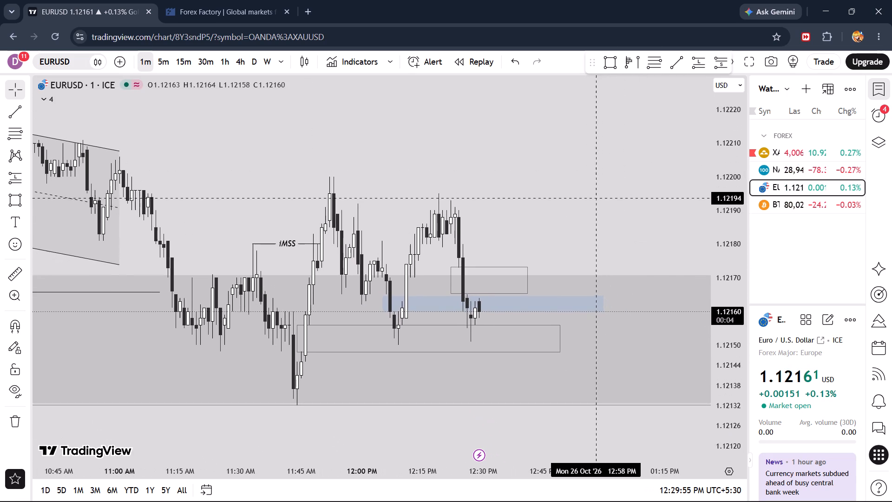
left_click_drag(598, 198, 598, 197)
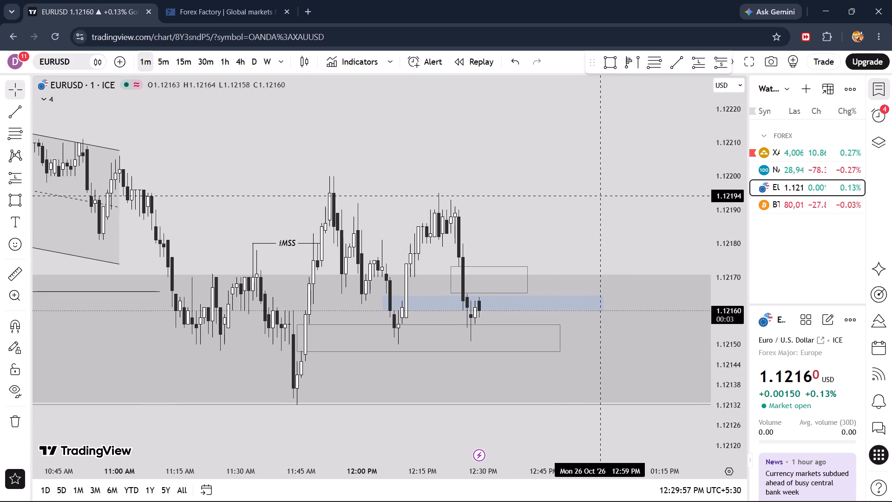
Open a second TradingView chart in a new tab and show XAUUSD on the 5-minute timeframe around the planned short position.
left_click(306, 11)
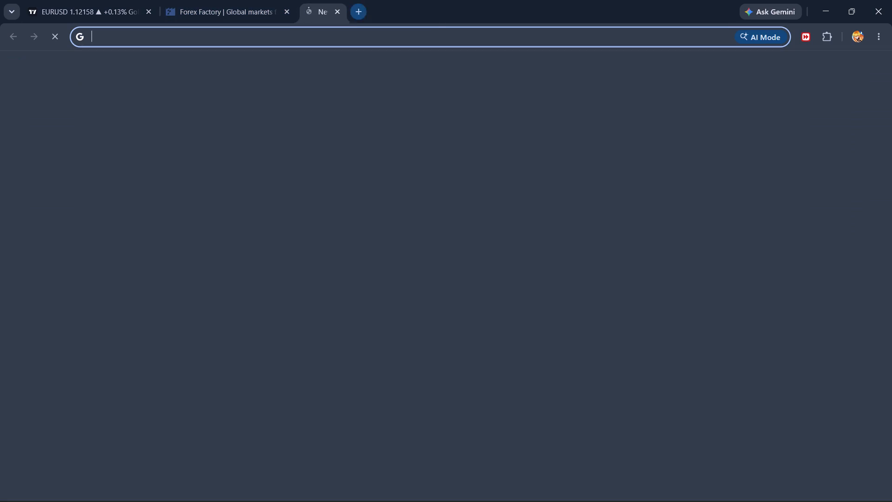
left_click(256, 338)
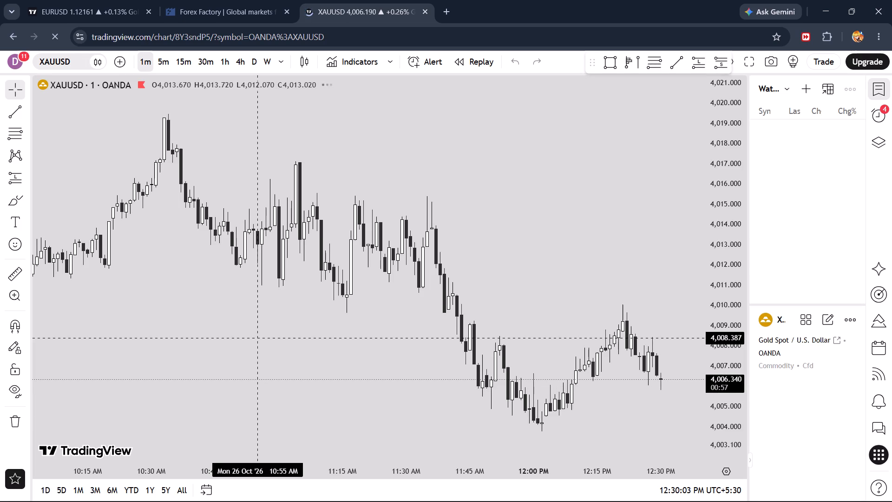
left_click_drag(595, 132, 429, 113)
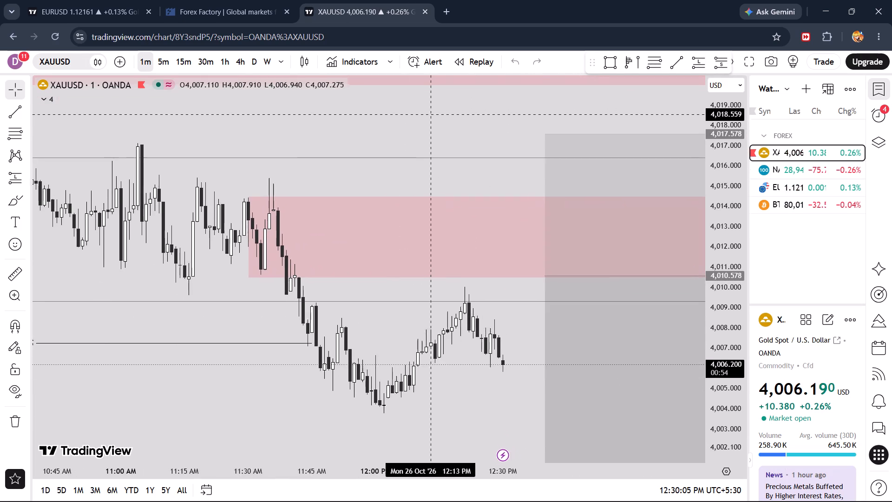
left_click_drag(429, 113, 286, 91)
scroll(316, 181, "down", 6)
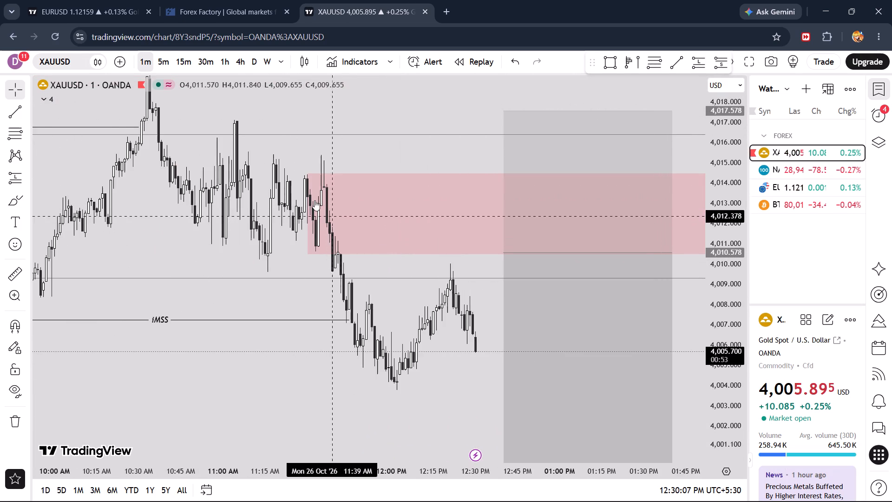
left_click(153, 62)
left_click(165, 61)
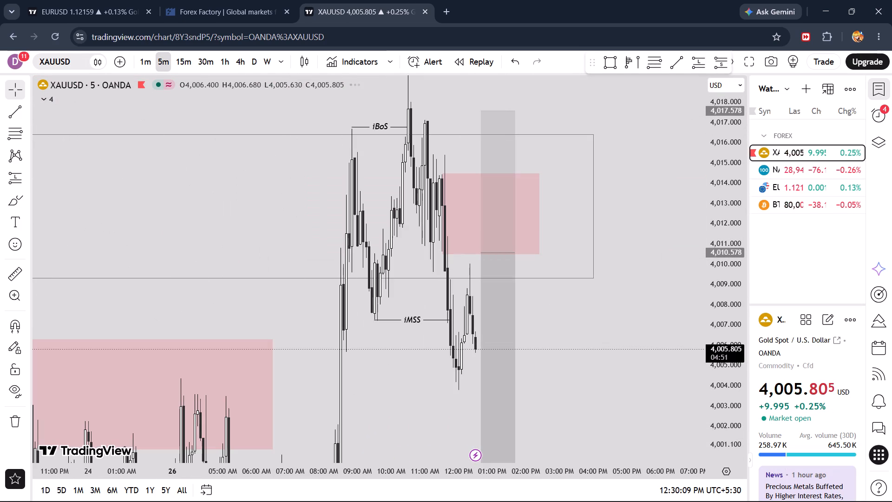
scroll(374, 197, "up", 7)
left_click_drag(470, 328, 495, 313)
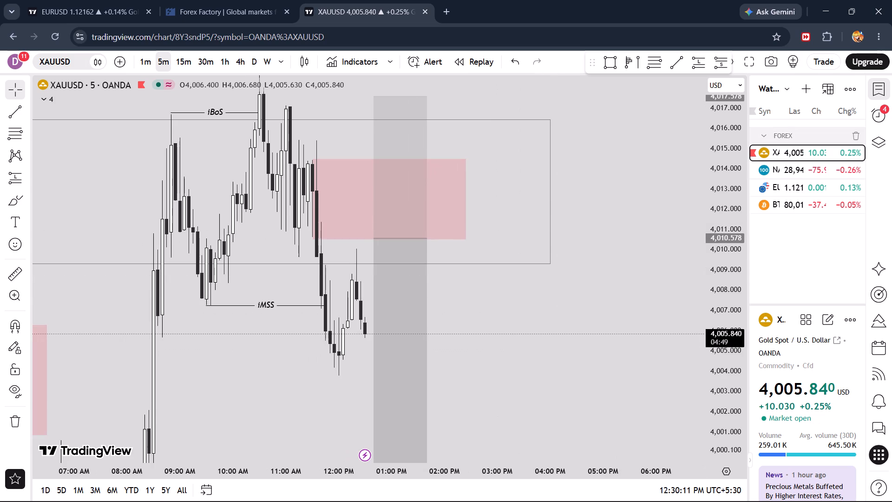
left_click_drag(729, 127, 720, 258)
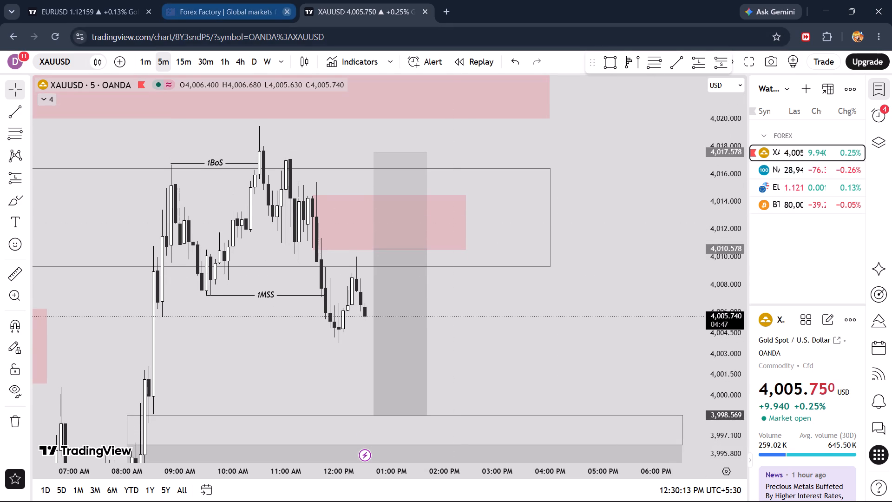
Close the Forex Factory tab.
left_click(284, 10)
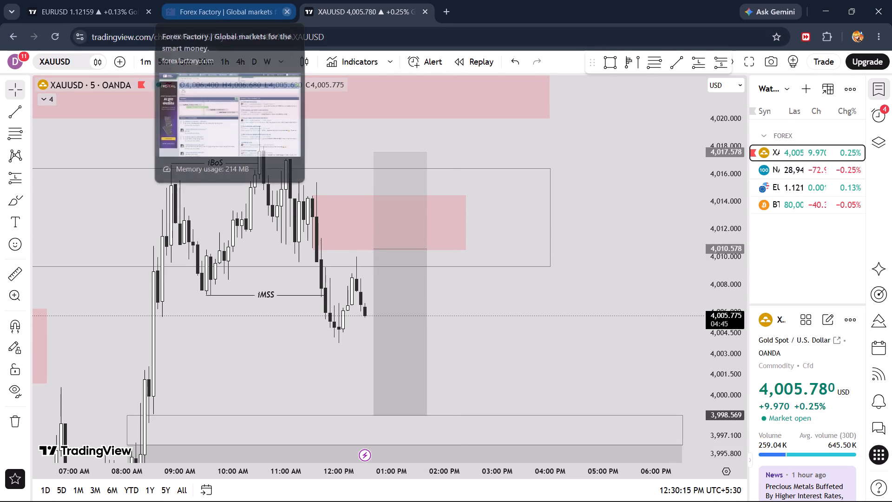
Move the XAUUSD chart tab into its own window and tile it side by side with the EURUSD window, slightly wider.
left_click_drag(172, 10, 322, 327)
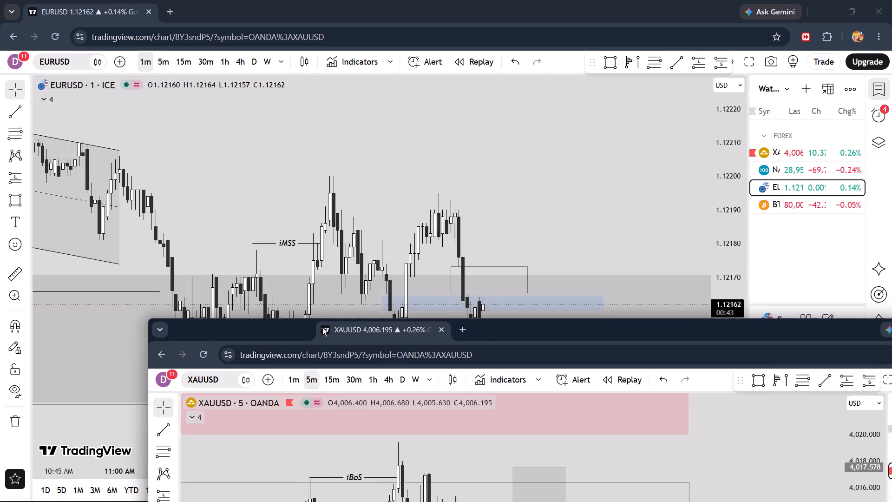
left_click_drag(322, 327, 391, 44)
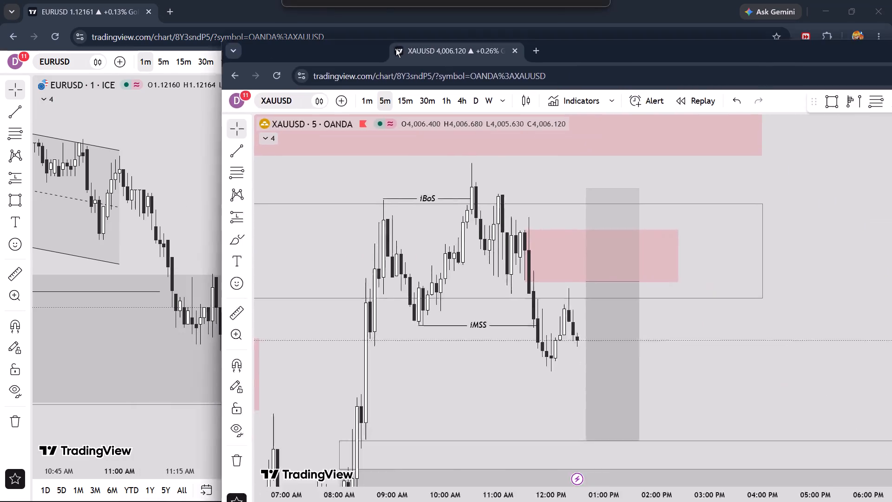
left_click_drag(391, 44, 201, 42)
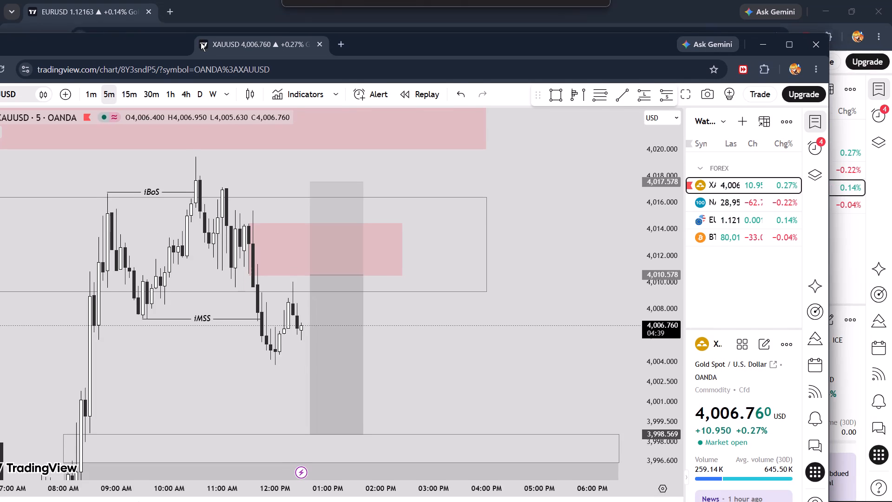
left_click_drag(201, 42, 268, 35)
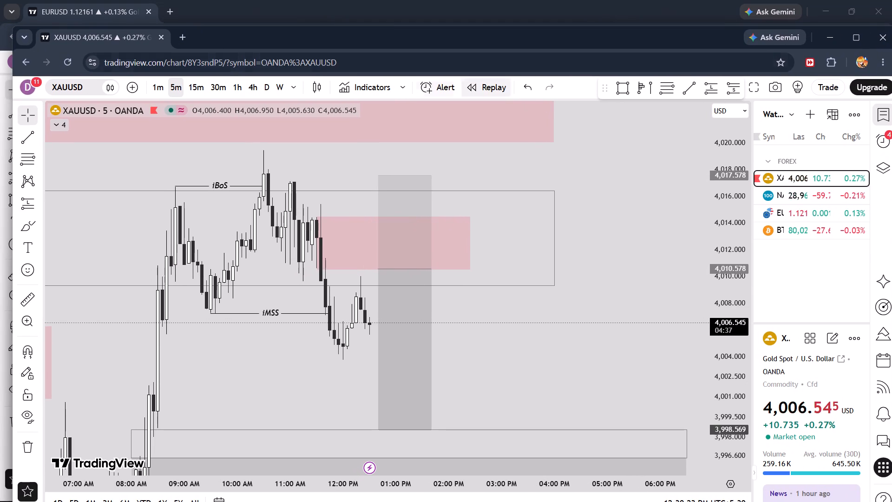
left_click(847, 35)
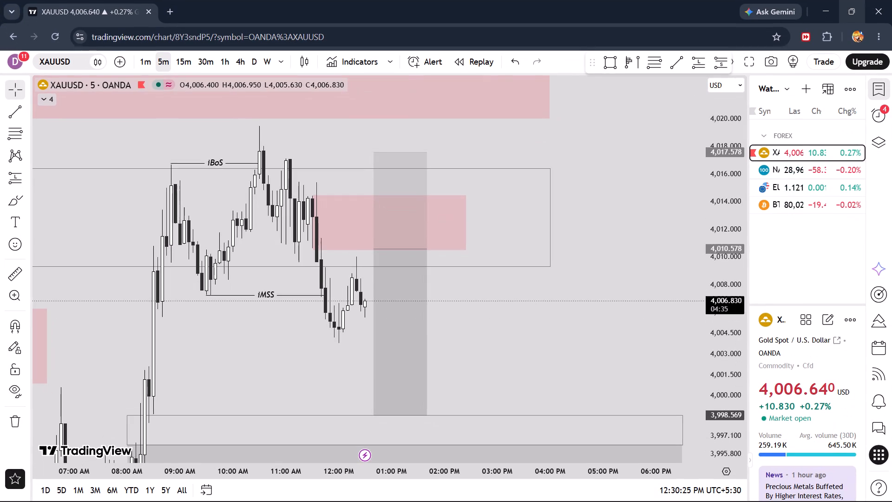
left_click(855, 7)
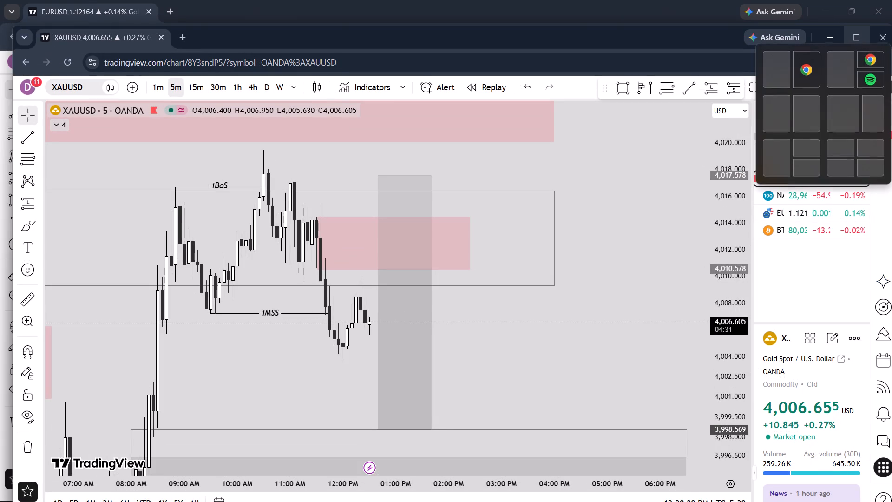
left_click(771, 59)
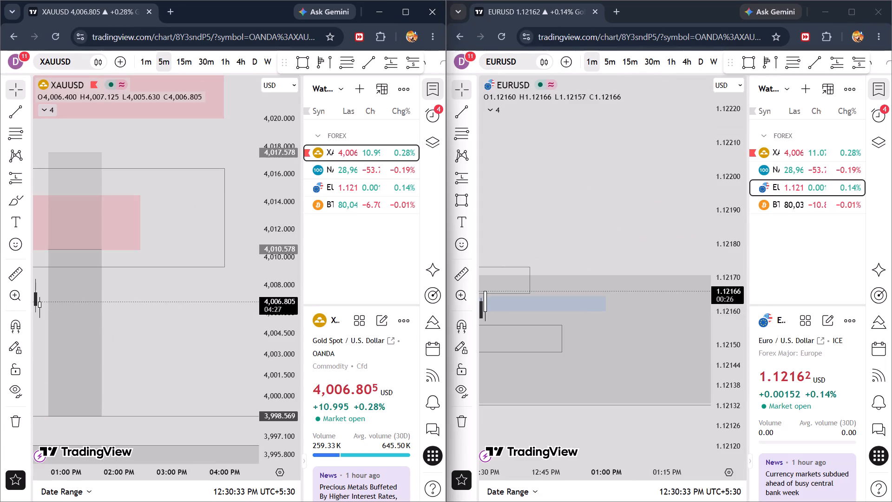
left_click_drag(448, 153, 469, 153)
Hide the watchlist in both the EURUSD and XAUUSD windows to widen the charts.
left_click_drag(563, 178, 623, 177)
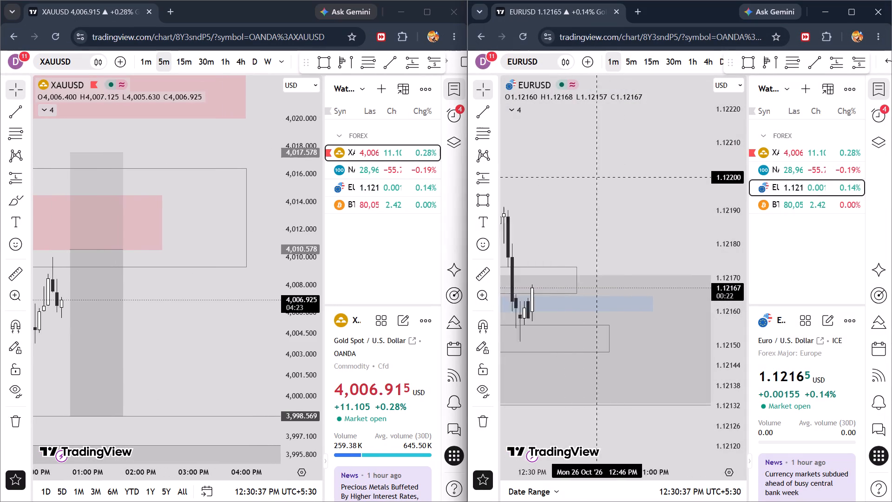
left_click_drag(623, 177, 713, 170)
left_click_drag(595, 154, 643, 154)
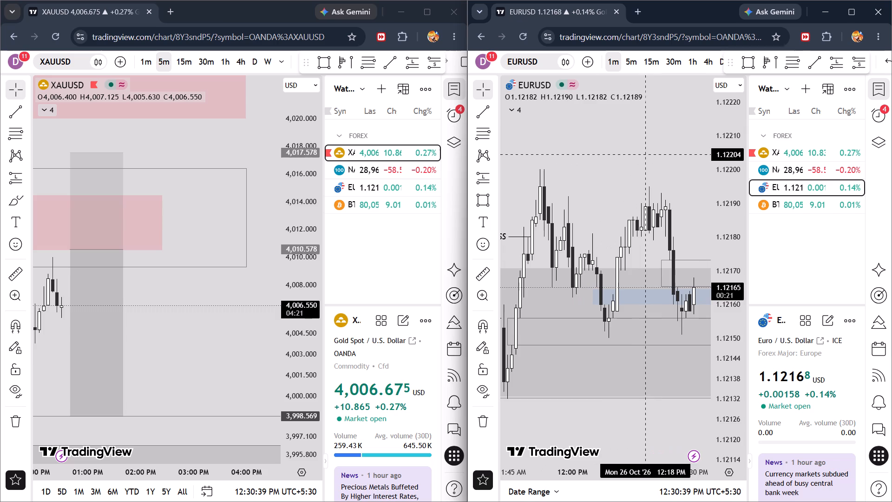
left_click(879, 92)
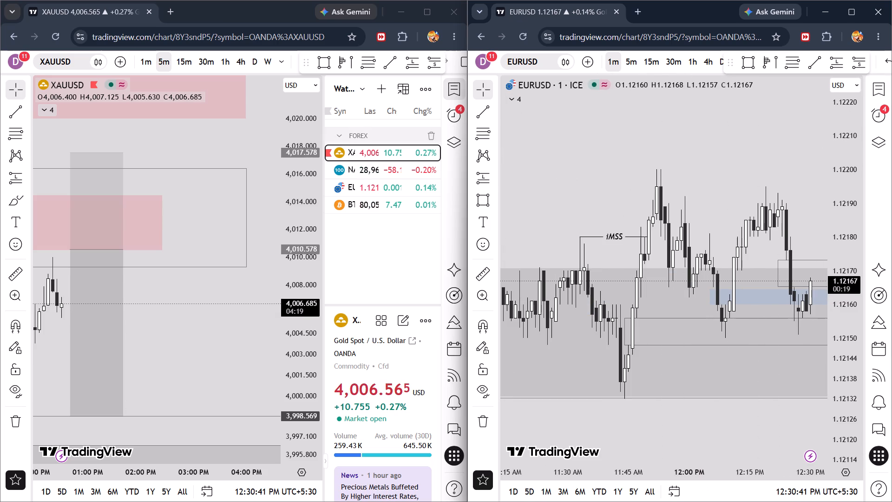
left_click(448, 93)
Compare recent price action on the 5-minute XAUUSD chart and the 1-minute EURUSD chart, around the planned short and the fair value gap boxes.
left_click_drag(275, 295, 330, 302)
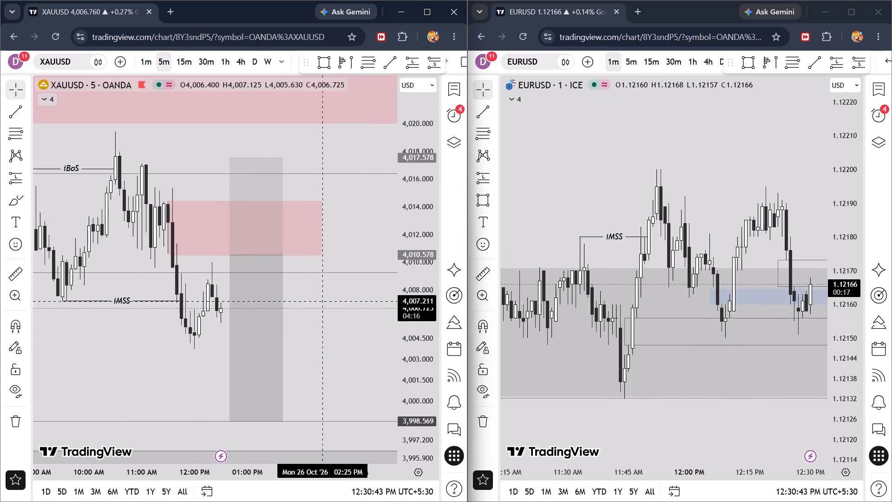
left_click_drag(330, 302, 341, 302)
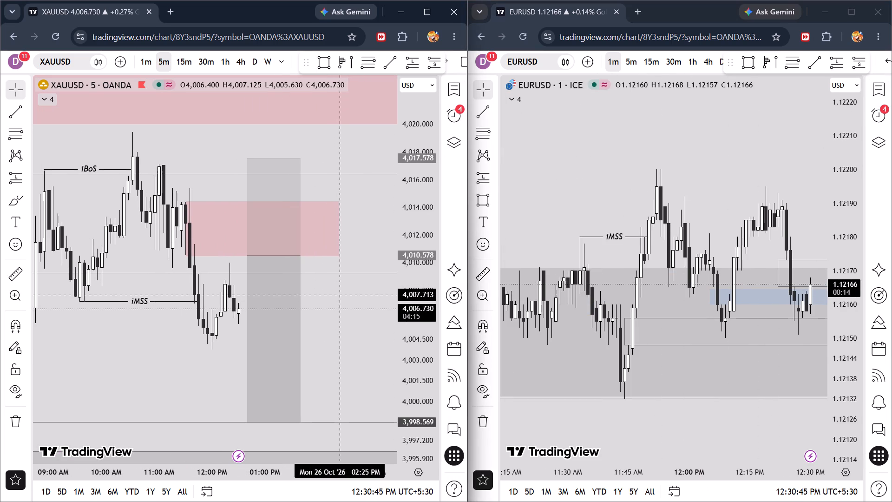
left_click_drag(344, 317, 319, 302)
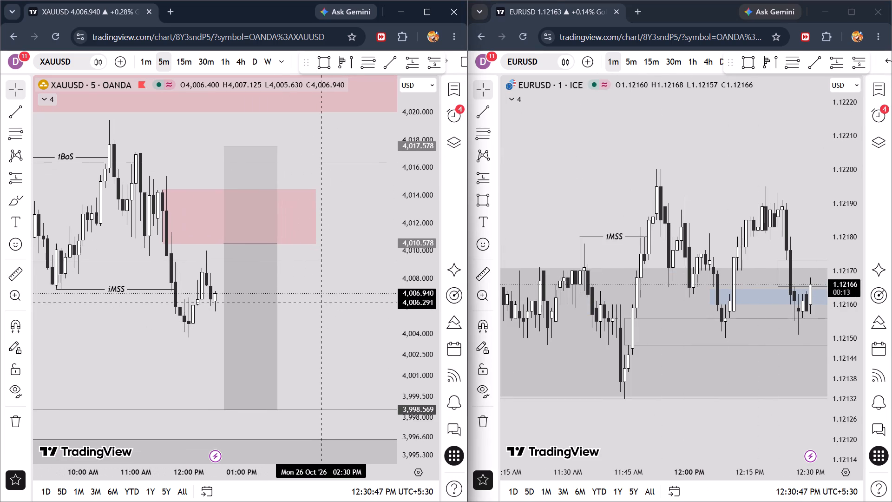
scroll(319, 302, "down", 2)
left_click_drag(334, 300, 311, 302)
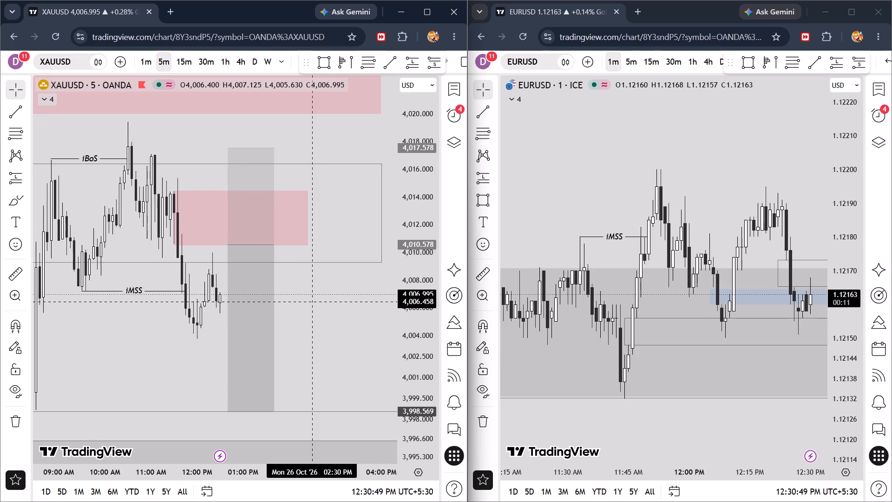
left_click_drag(711, 173, 605, 165)
scroll(669, 173, "up", 3)
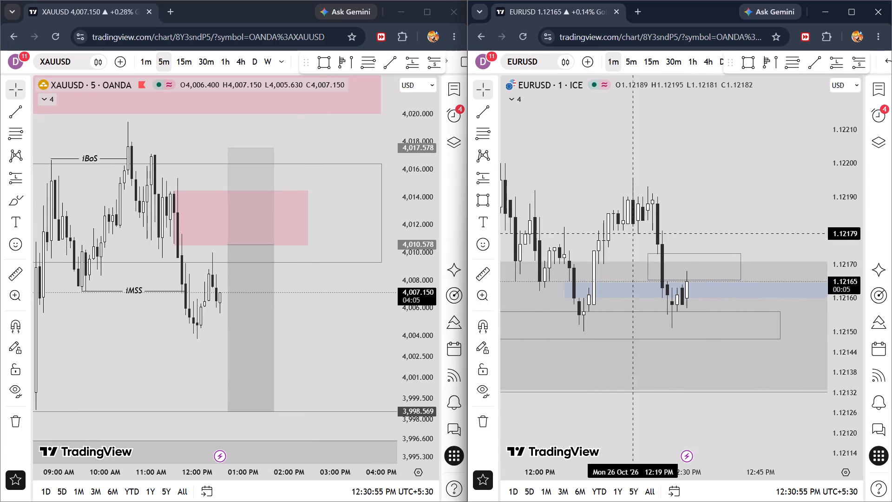
left_click_drag(296, 306, 344, 306)
scroll(294, 260, "up", 1)
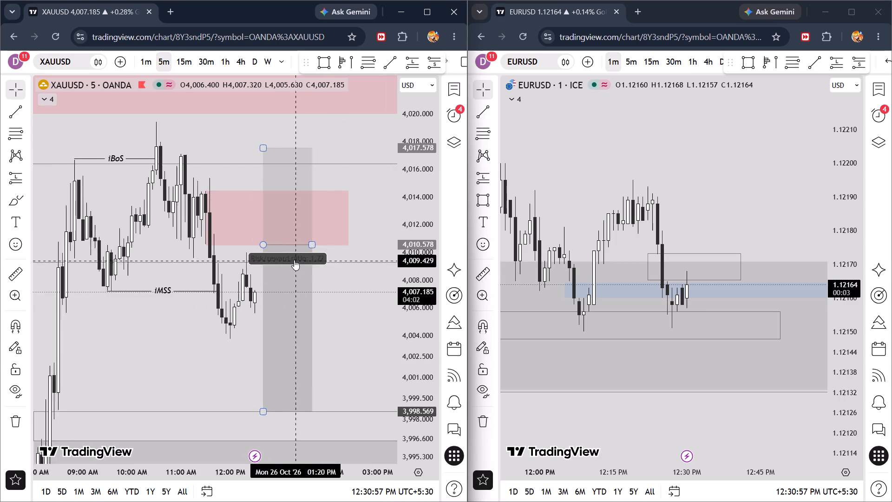
scroll(294, 260, "up", 1)
left_click_drag(339, 297, 323, 294)
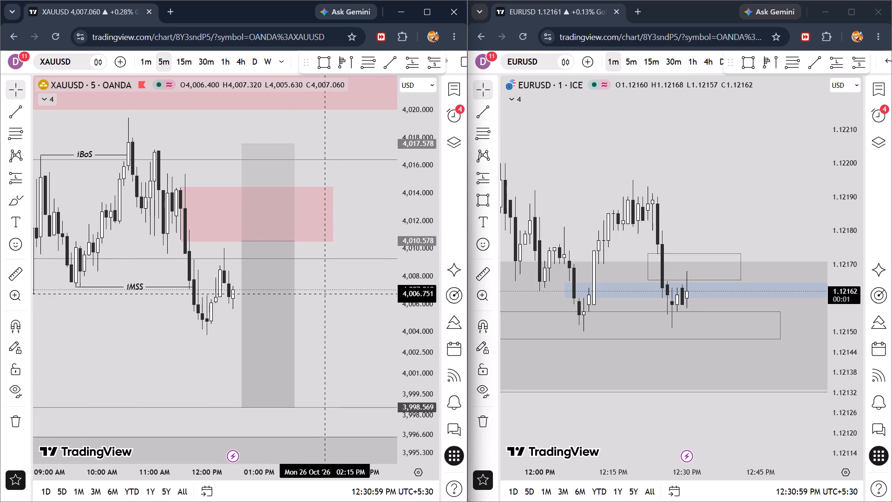
left_click_drag(724, 167, 707, 167)
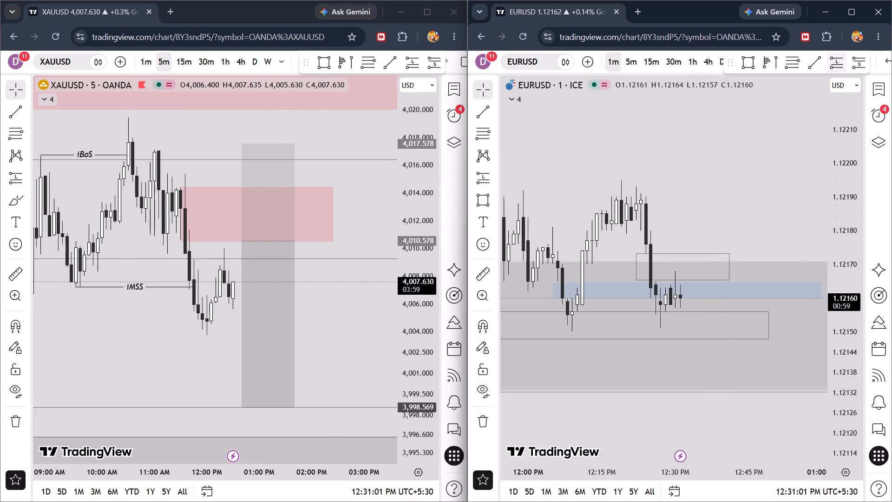
Place a EURUSD long position at the blue zone's upper edge, entry 1.12165, target 1.12212 and stop about 1.12145.
left_click(845, 63)
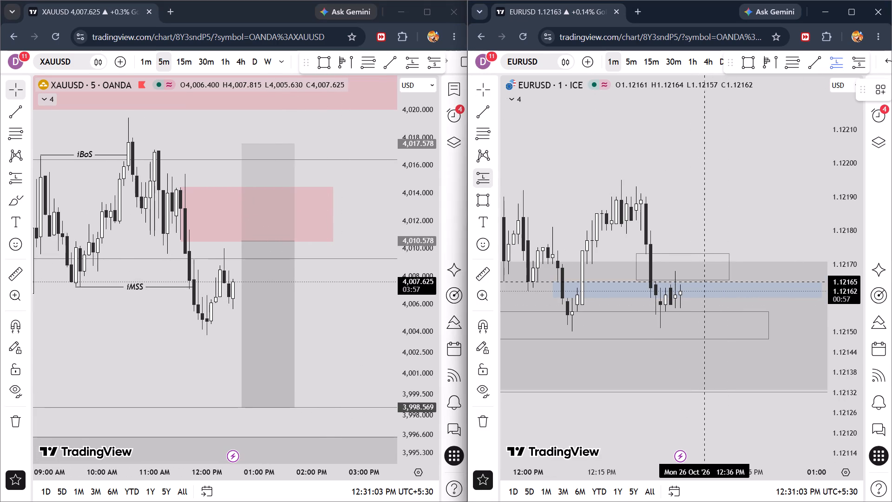
left_click(705, 281)
left_click_drag(704, 250, 706, 198)
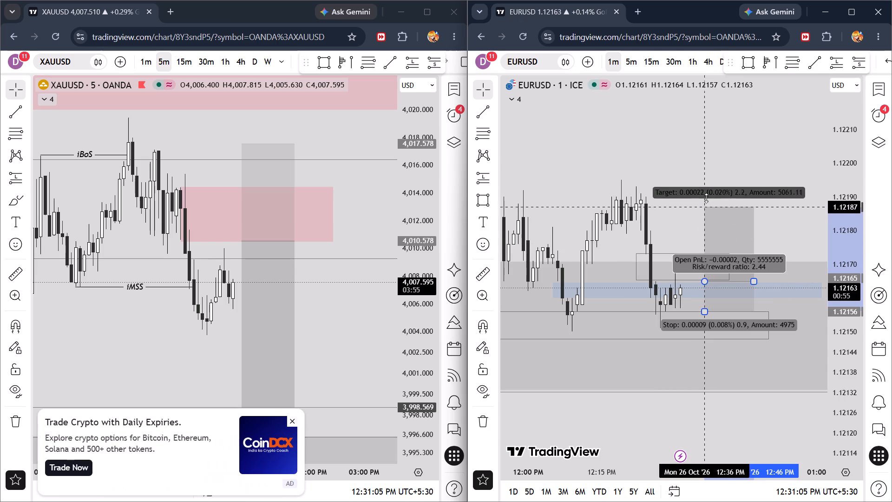
left_click_drag(706, 198, 705, 121)
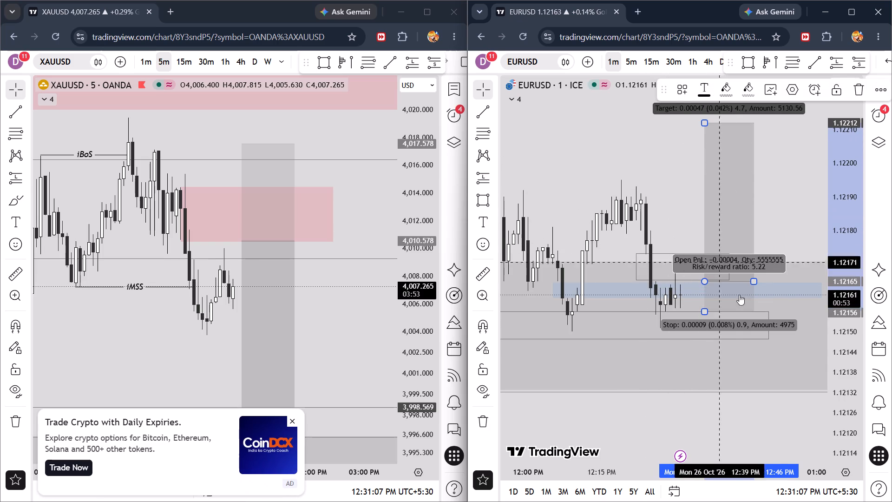
left_click_drag(706, 313, 704, 347)
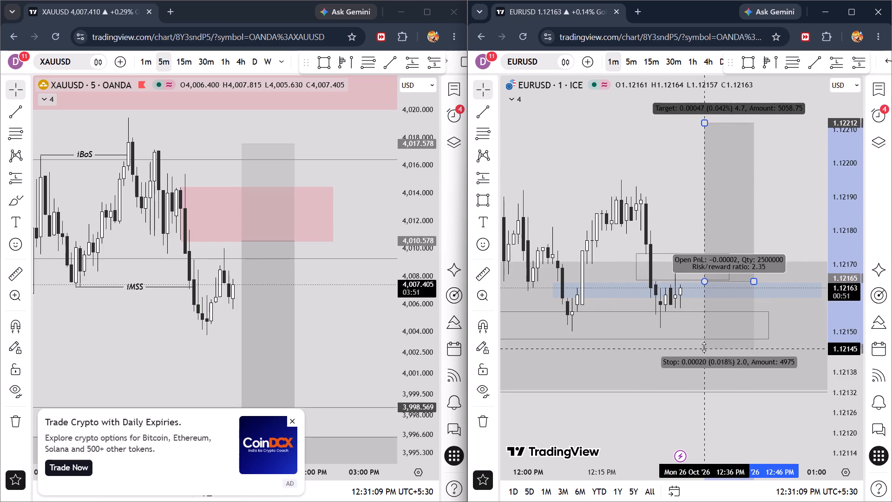
Move the EURUSD long position up to the small fair value gap box's upper edge, entry 1.12173, with the stop at 1.12147.
left_click_drag(704, 347, 703, 344)
left_click(668, 178)
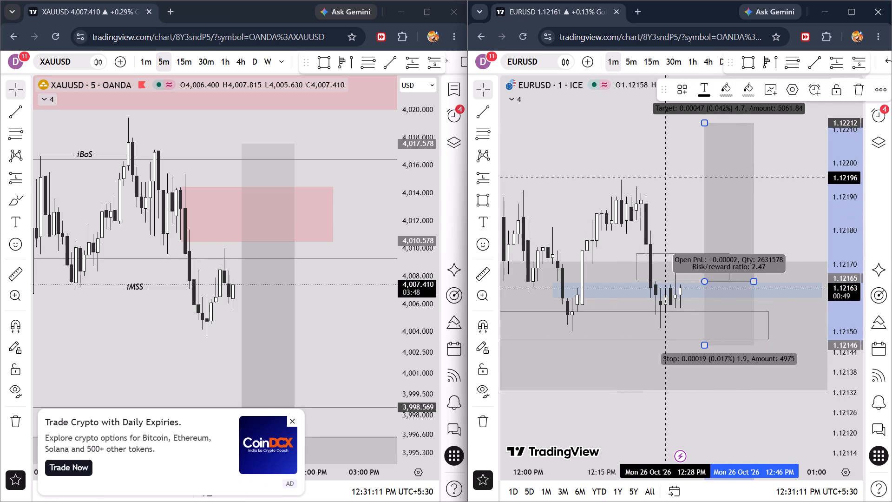
left_click_drag(741, 208, 714, 184)
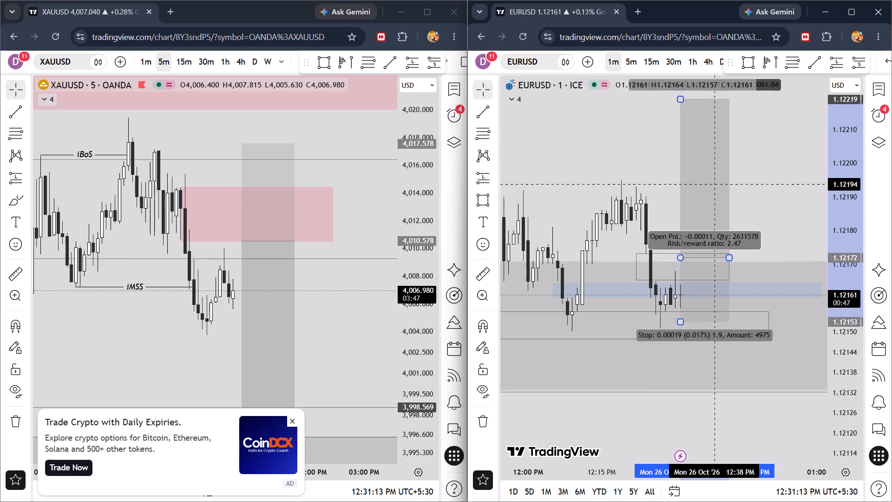
left_click_drag(714, 184, 715, 179)
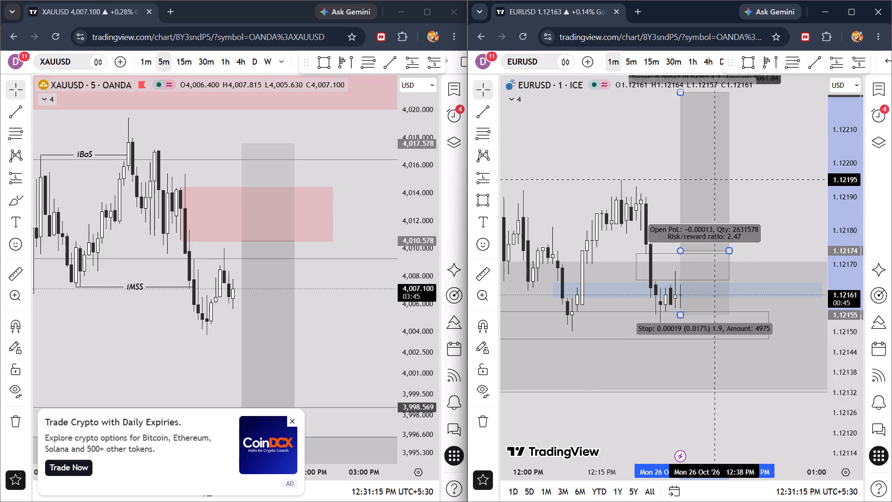
left_click_drag(715, 179, 715, 180)
left_click_drag(683, 318, 682, 341)
left_click(649, 160)
Raise the EURUSD long position's target above the recent swing highs to 1.12229.
left_click_drag(647, 147, 676, 250)
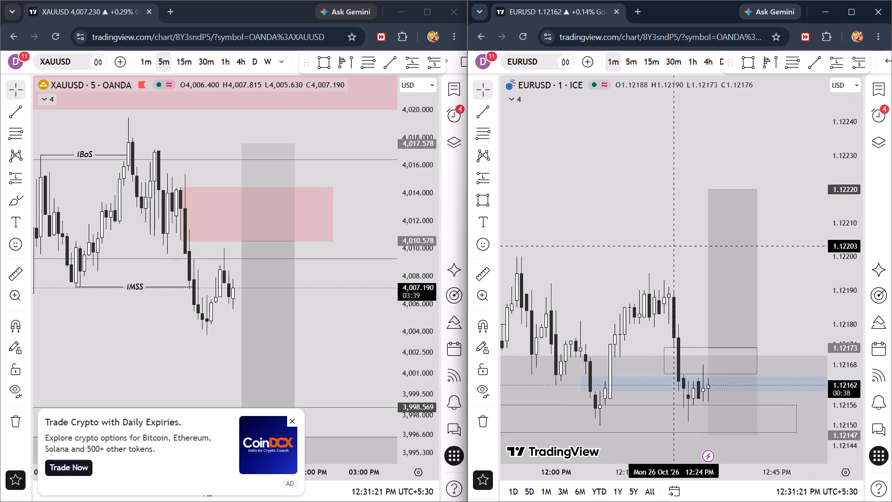
left_click_drag(676, 250, 691, 155)
scroll(691, 155, "down", 10)
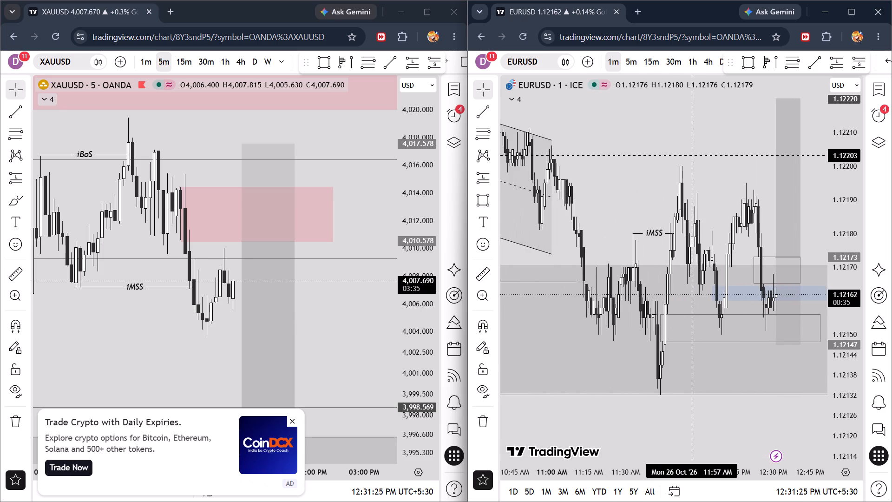
left_click_drag(738, 115, 697, 227)
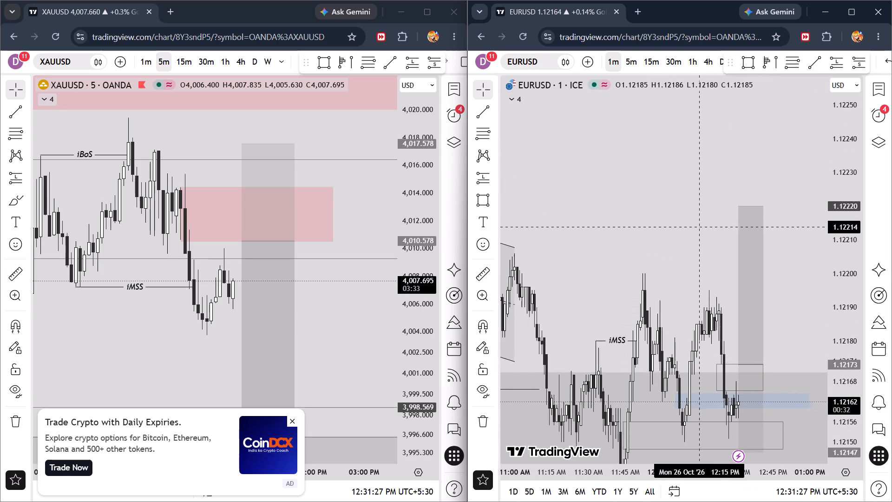
left_click_drag(697, 227, 697, 228)
left_click_drag(737, 208, 737, 175)
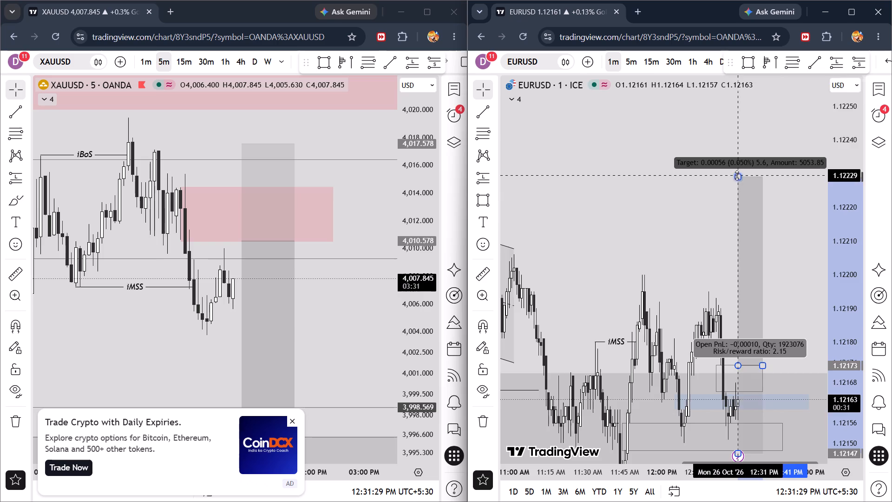
Examine price around the planned positions on the 1-minute EURUSD and 5-minute XAUUSD charts, closing the XAUUSD ad.
left_click_drag(682, 217, 643, 167)
scroll(660, 213, "up", 8)
left_click_drag(732, 230, 763, 230)
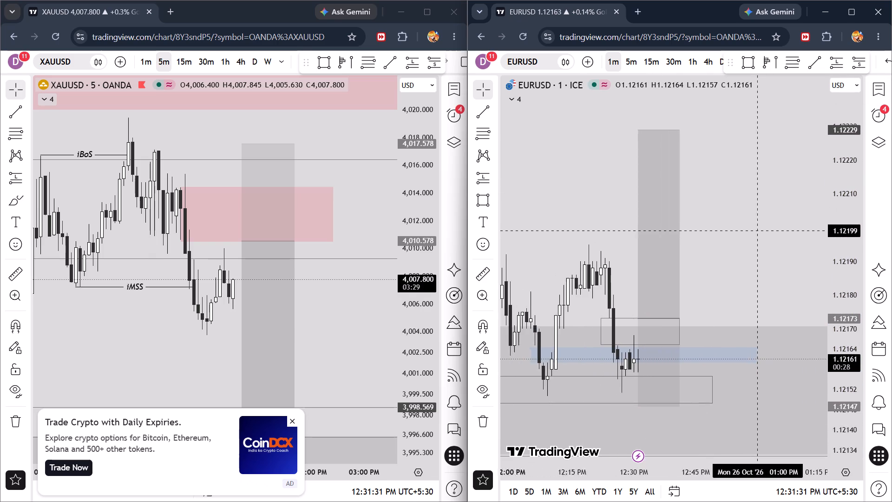
left_click_drag(763, 230, 790, 226)
scroll(781, 225, "up", 7)
left_click_drag(747, 229, 753, 227)
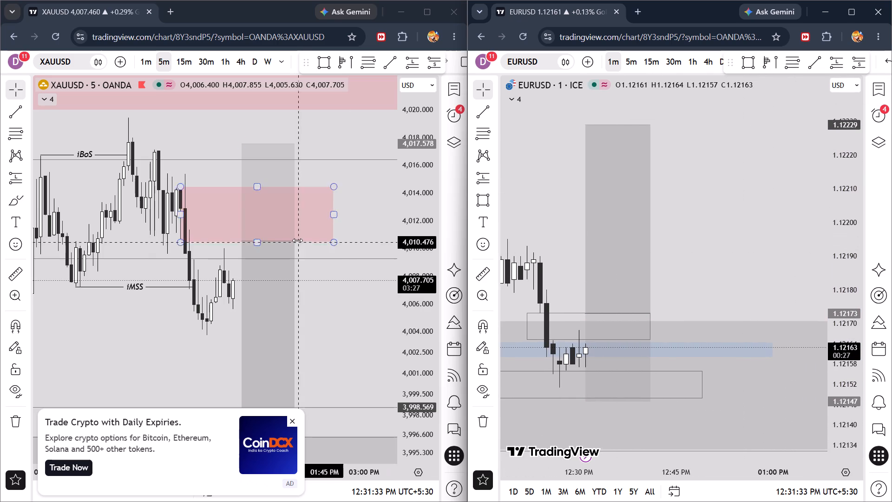
left_click_drag(317, 329, 344, 295)
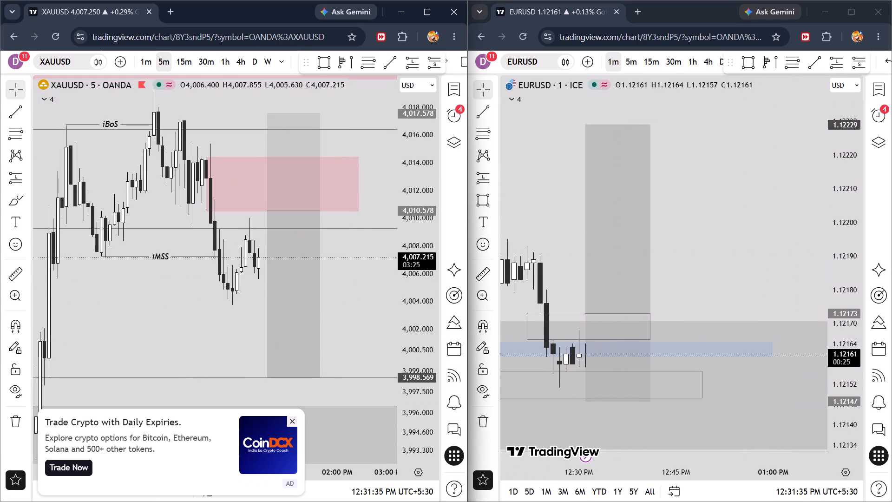
left_click(292, 425)
left_click_drag(345, 275, 348, 289)
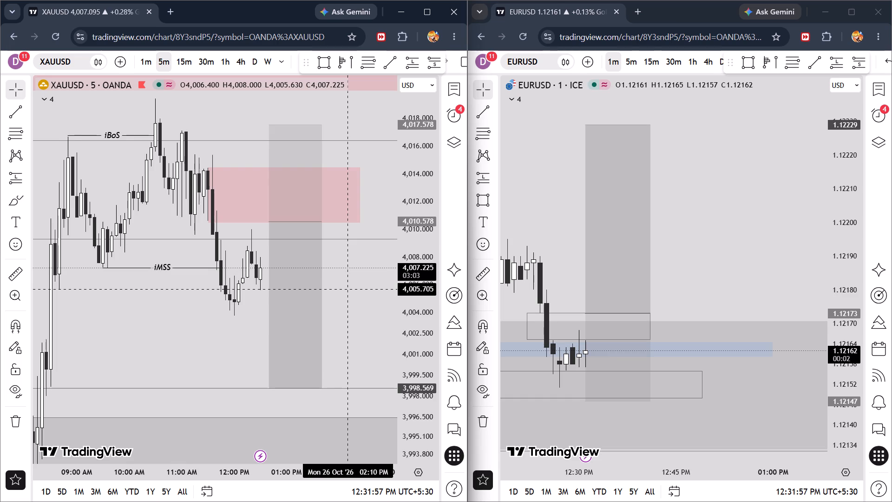
Switch EURUSD to the 5-minute timeframe and examine the long plan against the channel, fair value gap boxes and surrounding levels.
left_click_drag(531, 192, 669, 177)
scroll(669, 177, "down", 2)
left_click(627, 55)
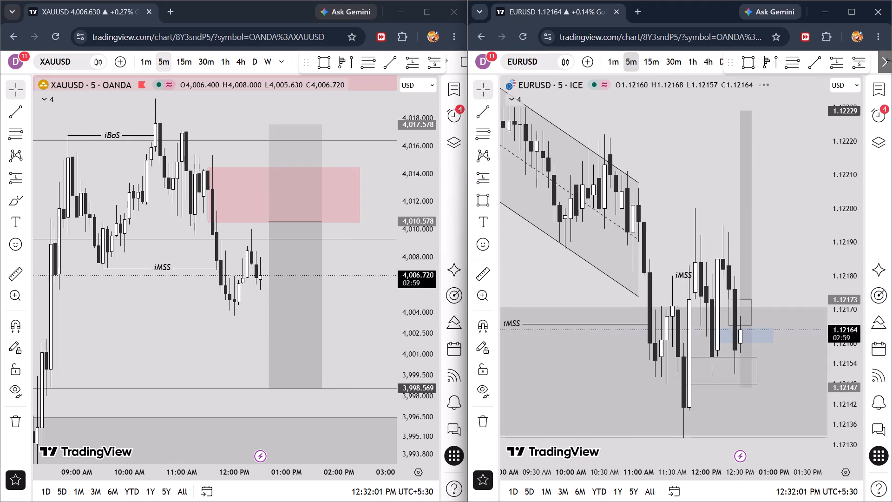
scroll(697, 220, "up", 7)
left_click(762, 201)
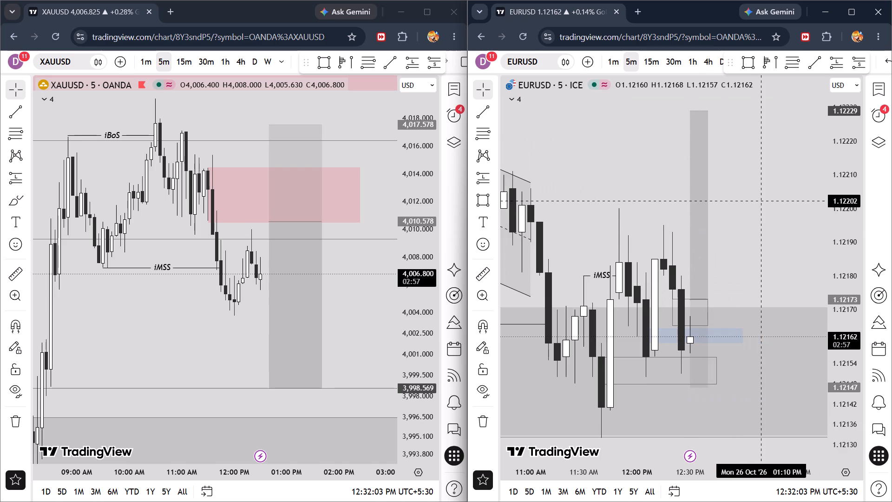
scroll(762, 201, "down", 6)
left_click_drag(853, 123, 844, 279)
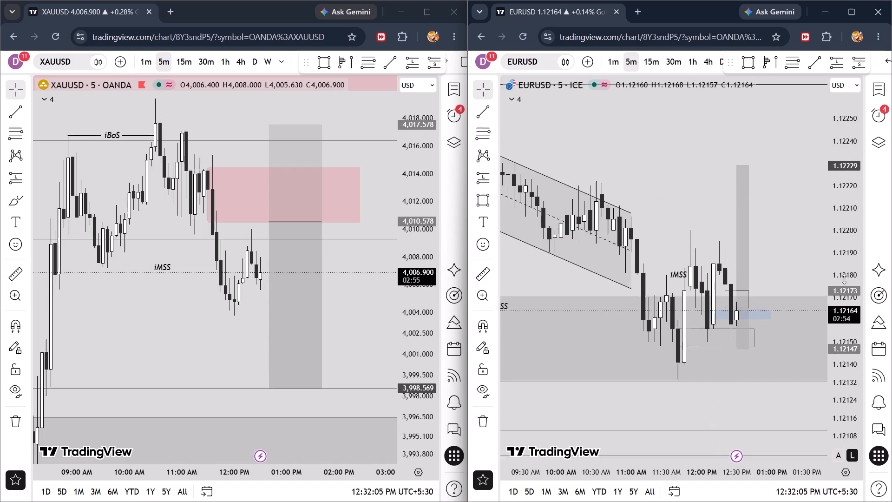
left_click_drag(844, 279, 844, 280)
scroll(770, 224, "down", 4)
scroll(776, 223, "up", 4)
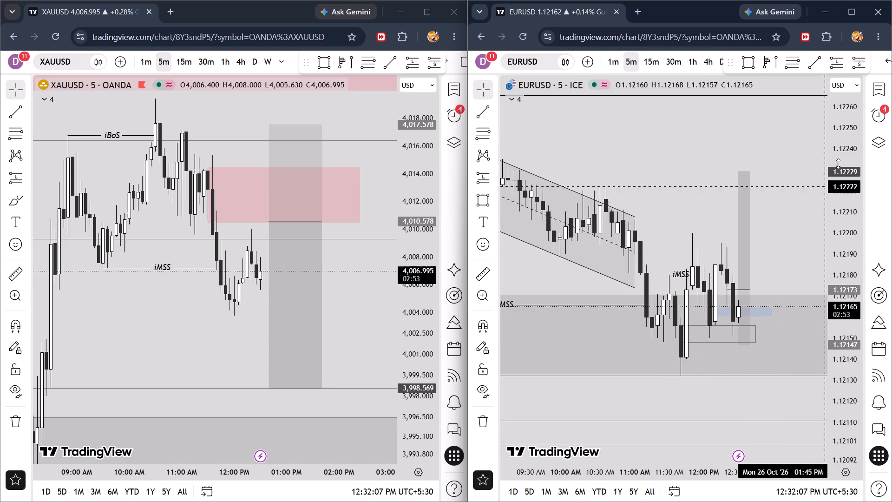
left_click_drag(846, 145, 862, 290)
left_click_drag(780, 235, 756, 230)
scroll(756, 230, "up", 5)
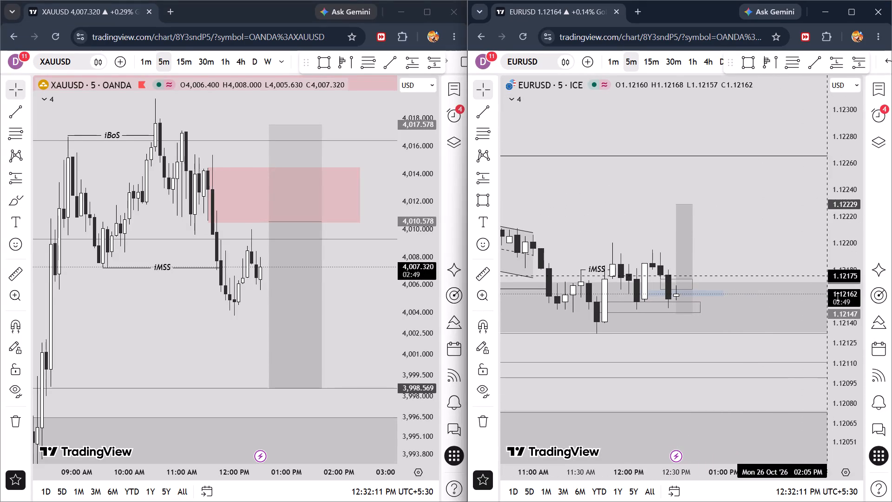
left_click_drag(851, 320, 842, 222)
scroll(767, 223, "up", 2)
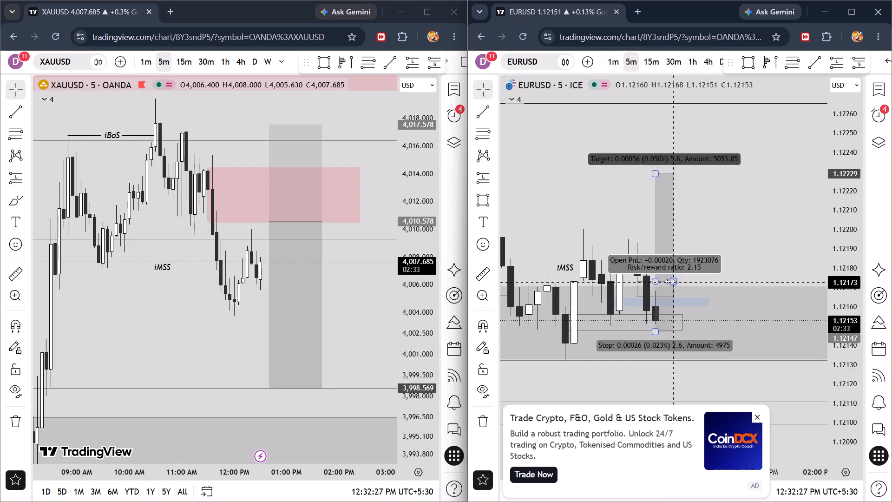
Extend the EURUSD long position forward in time to about twice its width.
left_click_drag(670, 281, 688, 281)
left_click(753, 228)
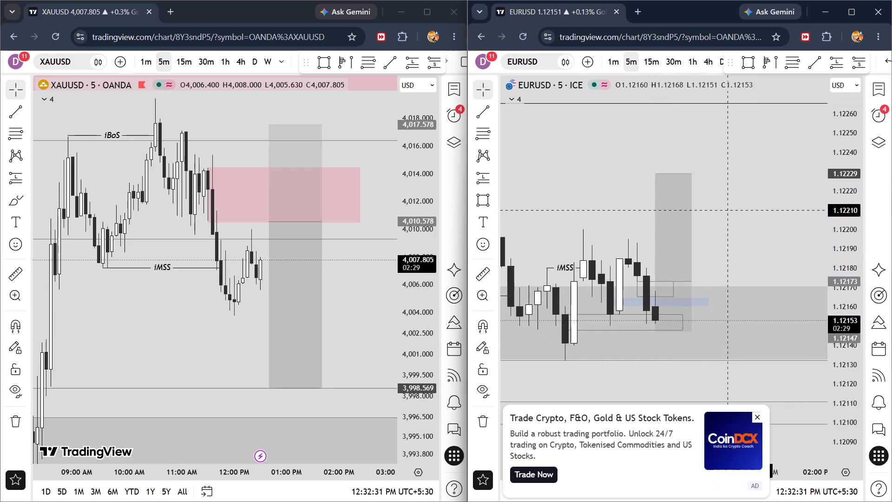
On the 1-minute EURUSD chart, shift the long position later, past the current candle, keeping entry 1.12173, target 1.12229 and stop 1.12147.
left_click(614, 54)
scroll(692, 291, "down", 7)
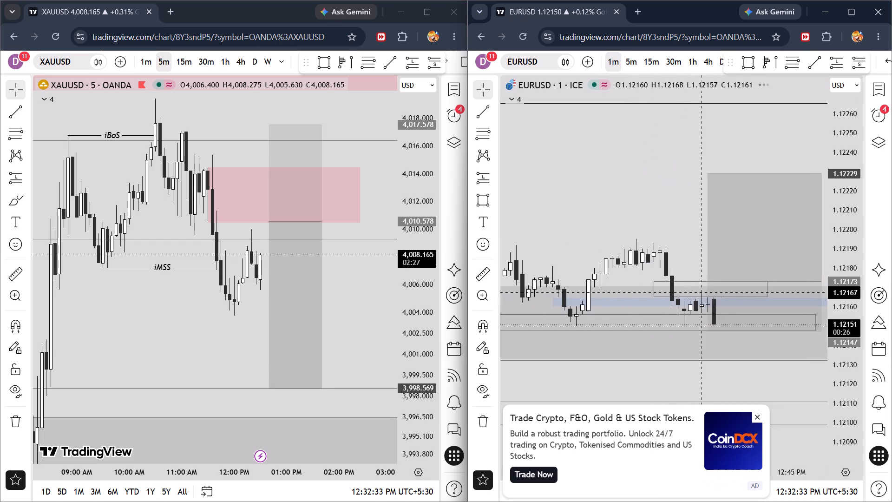
left_click_drag(695, 202, 628, 192)
left_click_drag(688, 198, 729, 196)
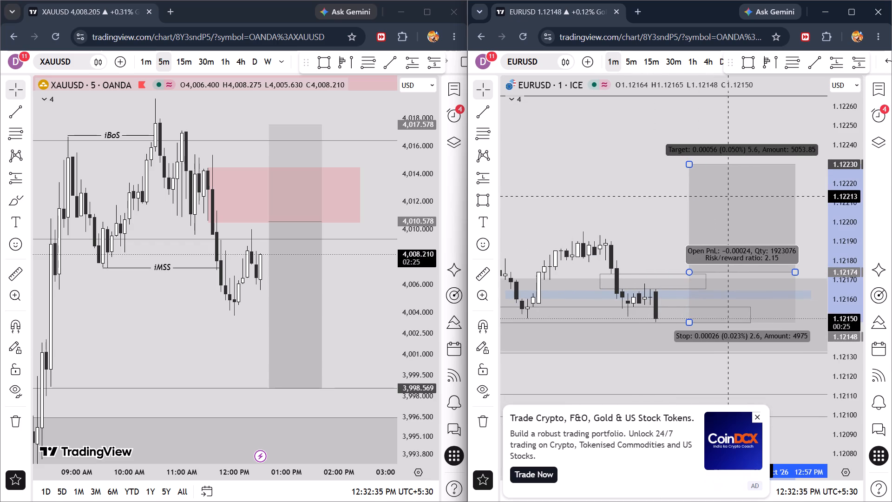
left_click_drag(729, 196, 735, 197)
left_click(660, 177)
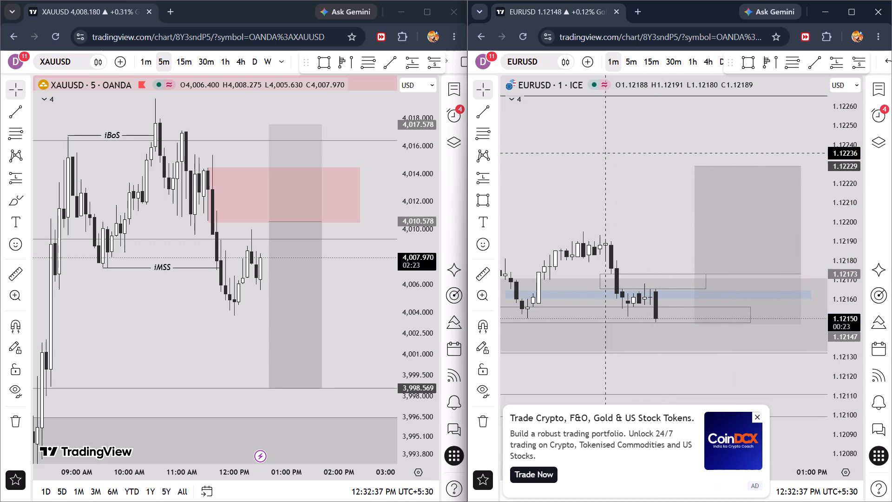
Return EURUSD to the 5-minute timeframe, close the ad, and examine the long plan, including a brief full-screen view.
left_click(623, 62)
scroll(731, 216, "up", 4)
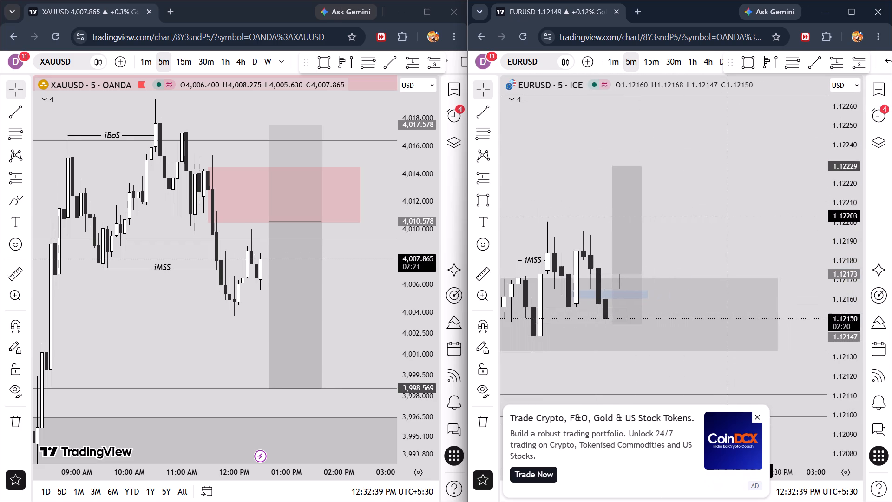
left_click_drag(698, 192, 775, 191)
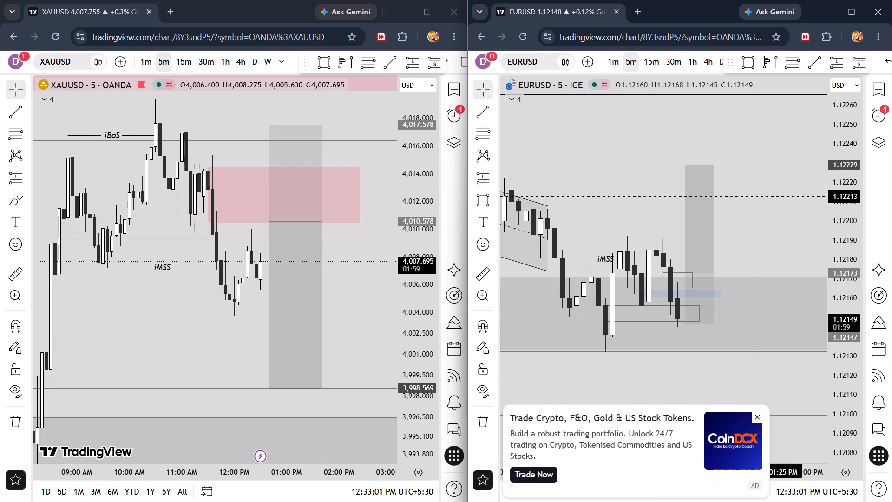
left_click(759, 422)
left_click_drag(760, 198, 780, 190)
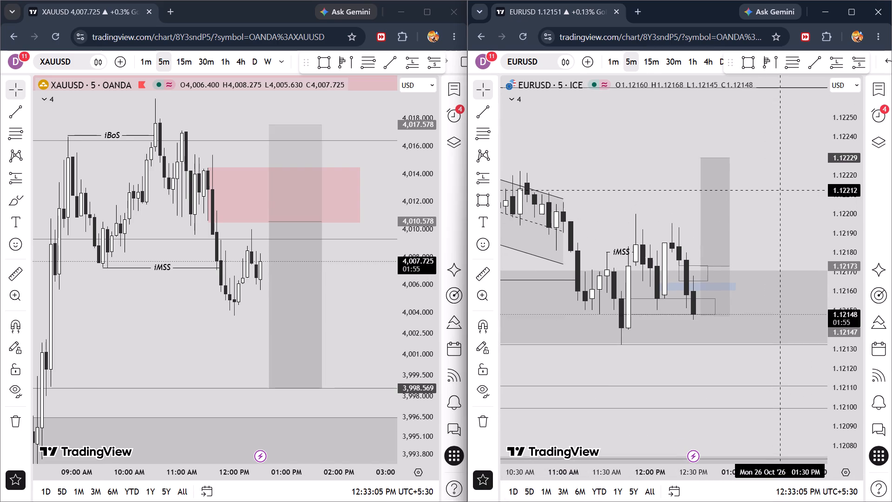
left_click_drag(780, 190, 780, 189)
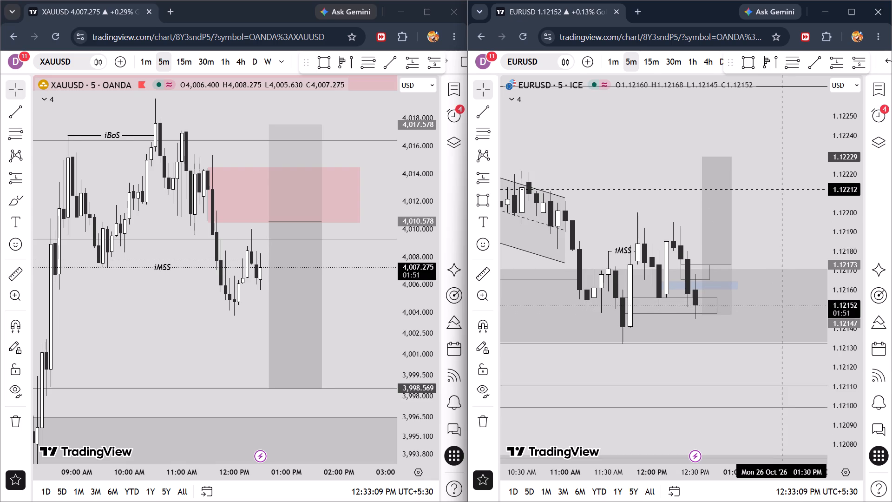
key("F11")
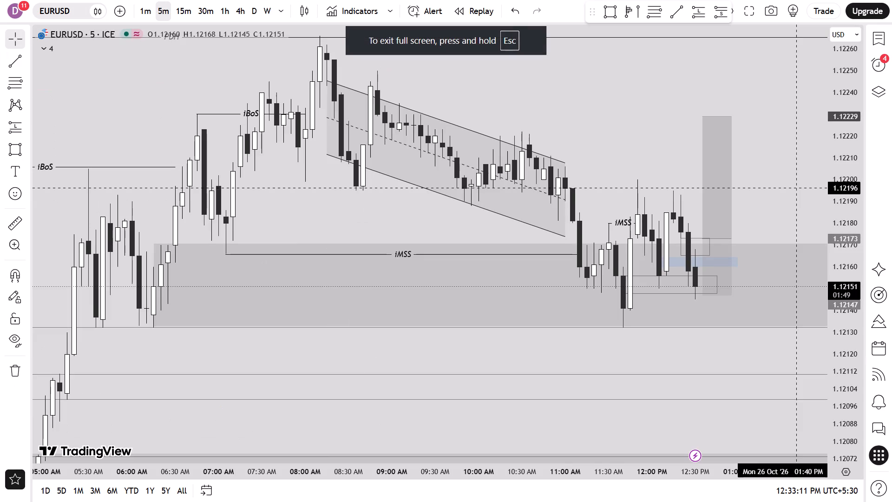
key("F11")
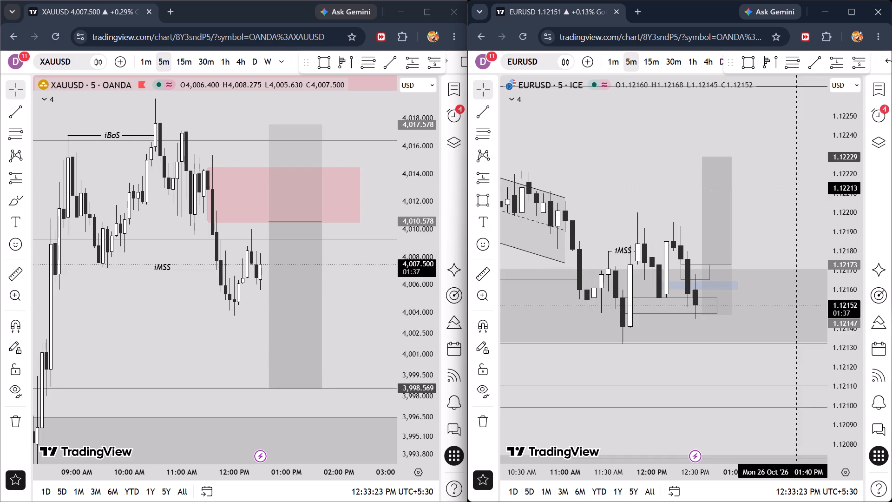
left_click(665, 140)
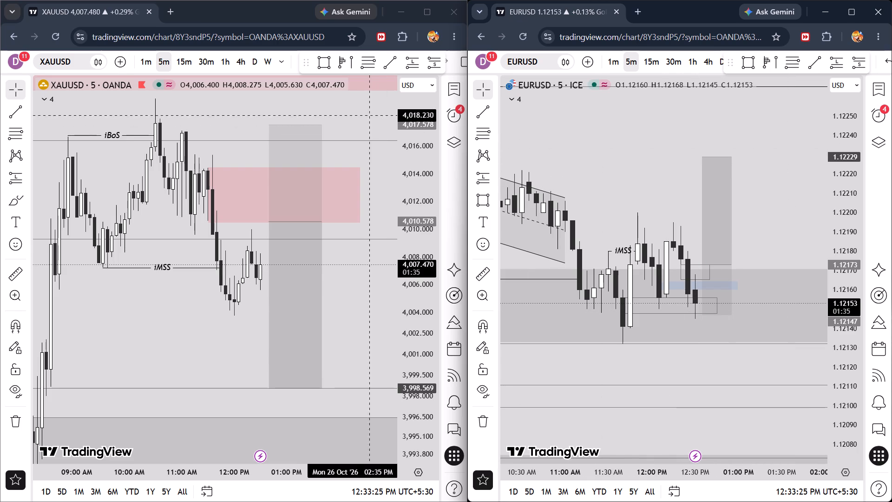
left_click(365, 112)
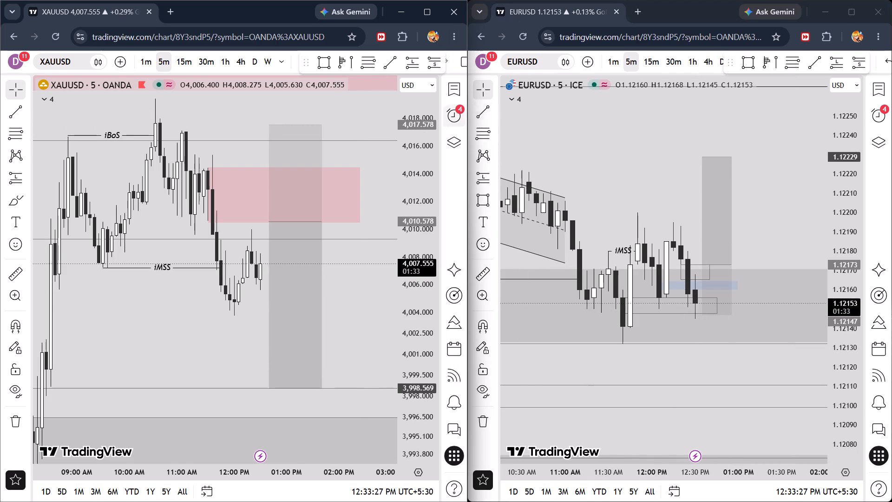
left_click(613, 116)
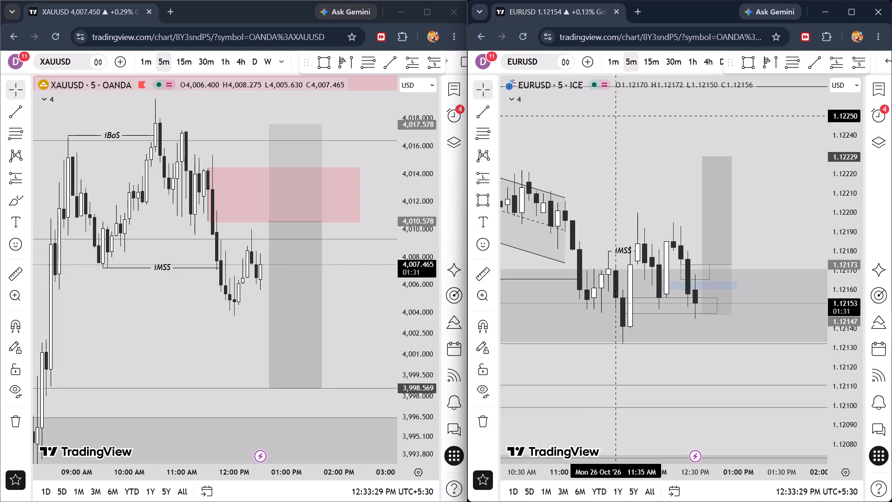
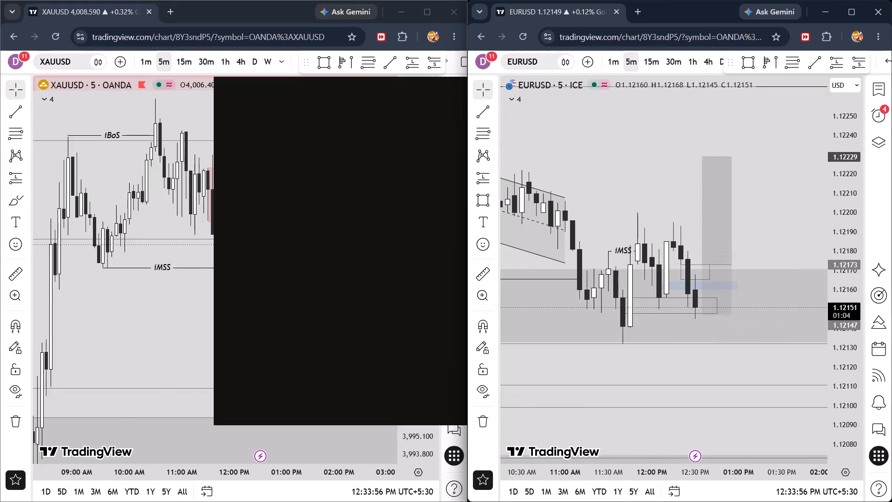
Switch to the XAUUSD 5-minute chart window to view the short position against the red zone.
left_click(117, 114)
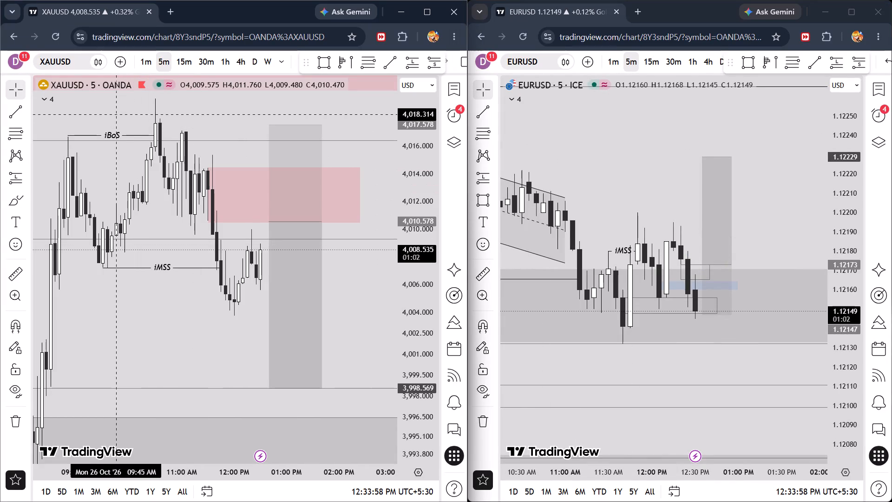
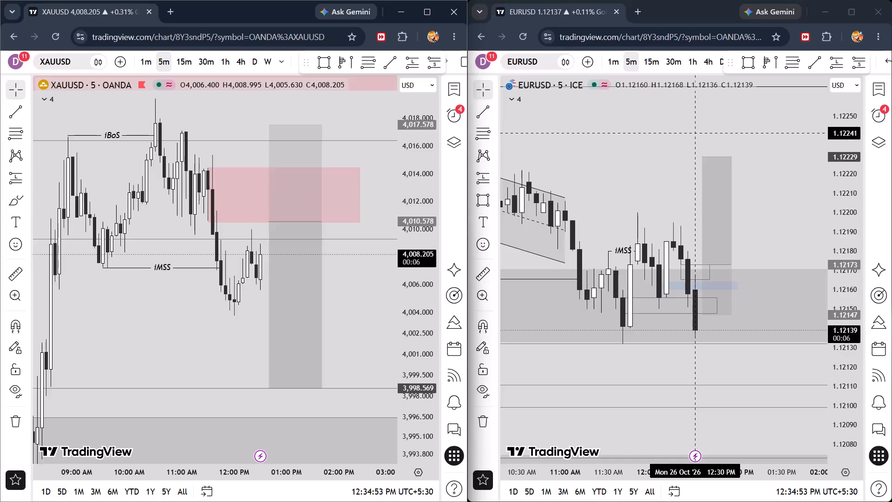
Switch the EURUSD chart to the 1-minute timeframe and examine recent price action around the long position and the fair value gap boxes.
left_click(605, 65)
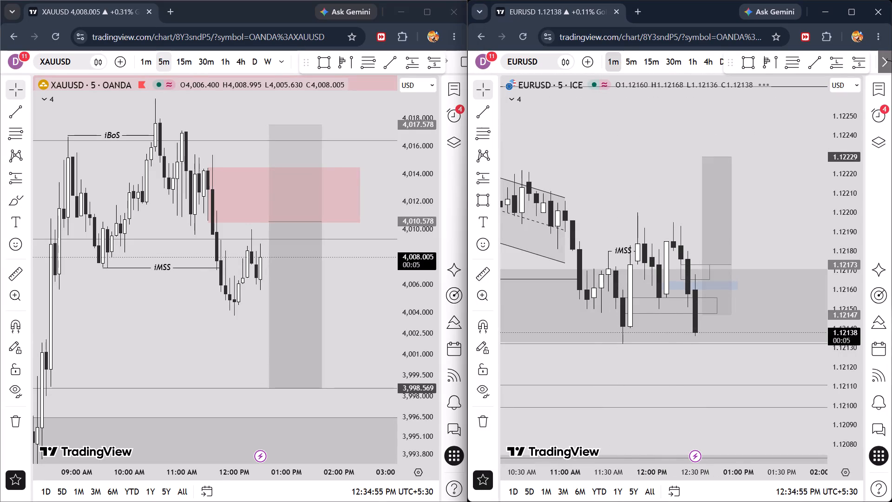
scroll(650, 152, "down", 7)
left_click_drag(738, 175, 600, 140)
scroll(615, 168, "down", 7)
scroll(692, 258, "down", 14)
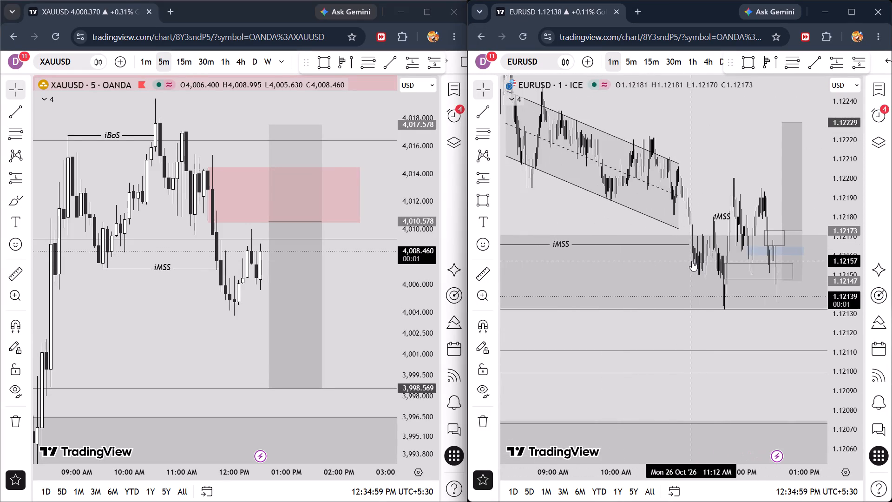
scroll(692, 261, "up", 14)
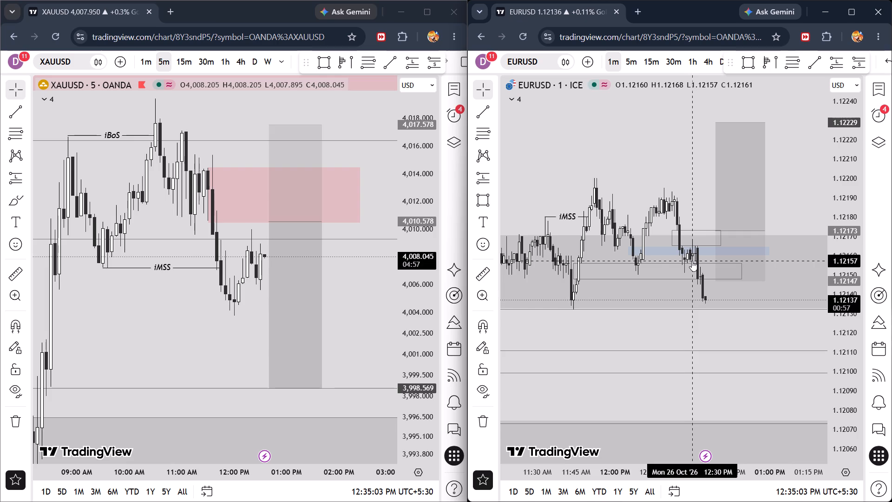
left_click_drag(669, 157, 632, 155)
Return the EURUSD chart to the 5-minute timeframe and examine the wider structure, descending channel and demand zones below price.
left_click(631, 56)
scroll(737, 200, "up", 5)
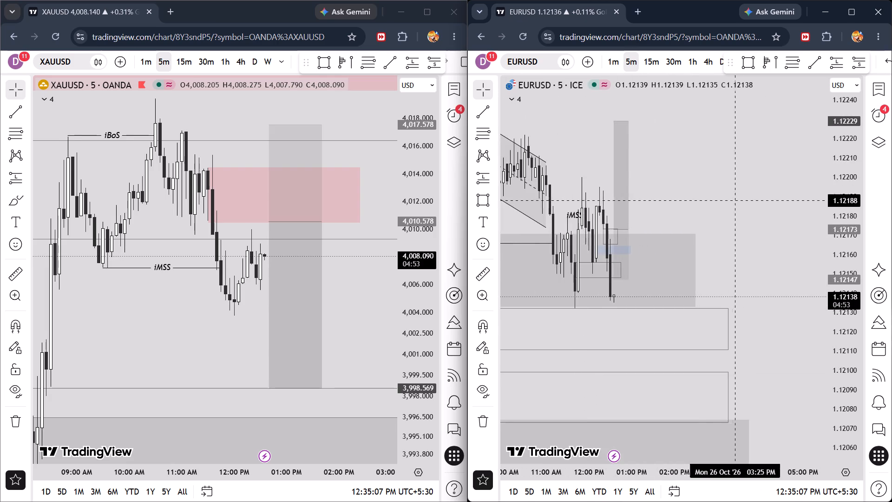
left_click_drag(690, 171, 778, 169)
scroll(778, 169, "down", 8)
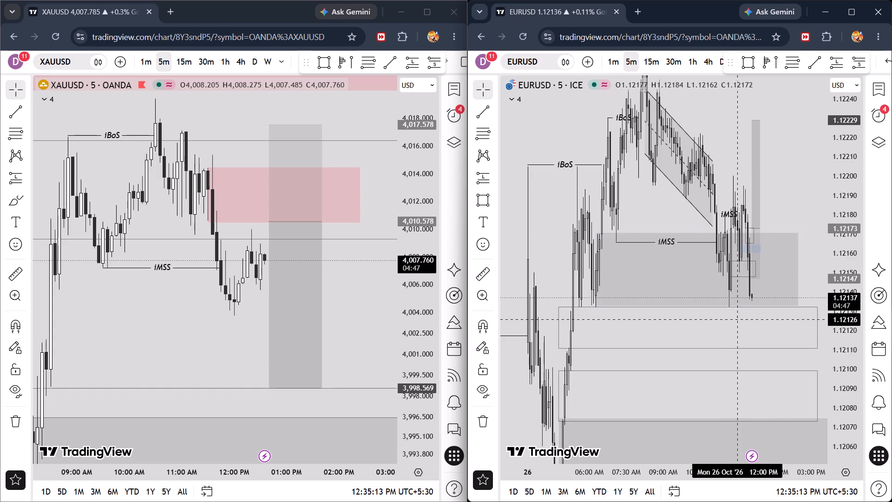
scroll(757, 318, "up", 3)
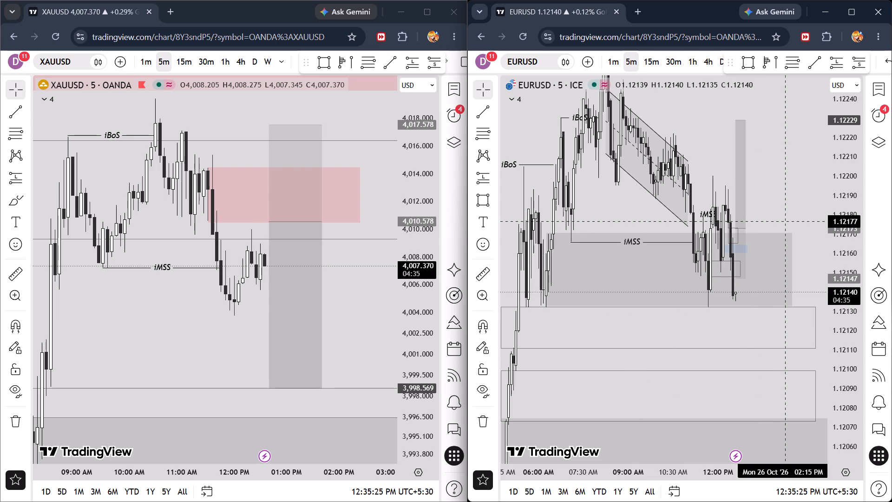
scroll(786, 221, "up", 4)
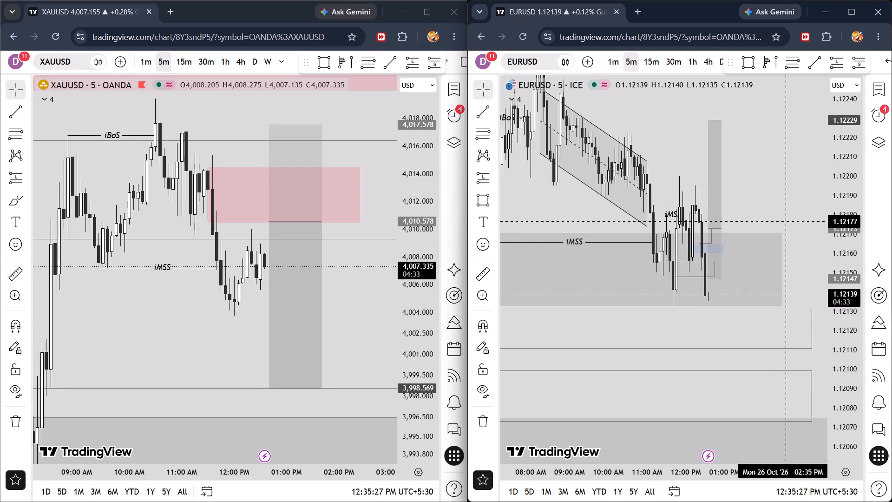
scroll(786, 221, "up", 3)
Set the EURUSD chart to the 1-minute timeframe again and inspect the latest candles beside the long position's stop level.
left_click(608, 59)
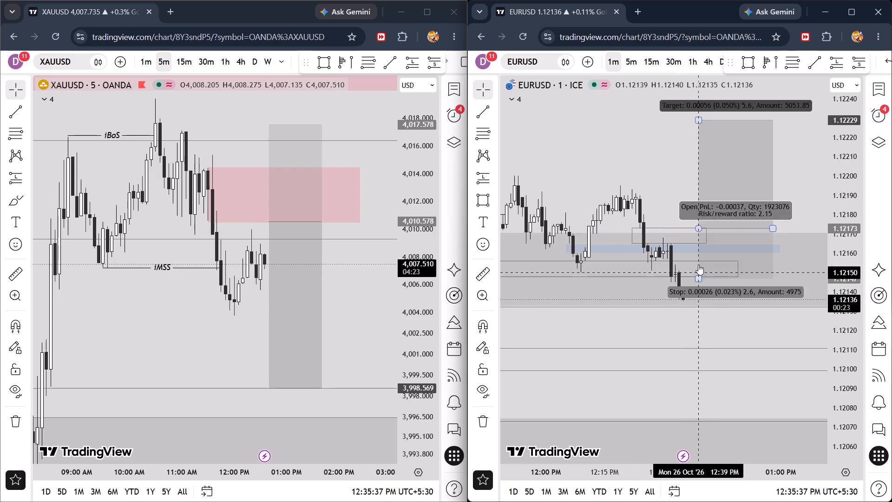
left_click_drag(683, 176, 681, 156)
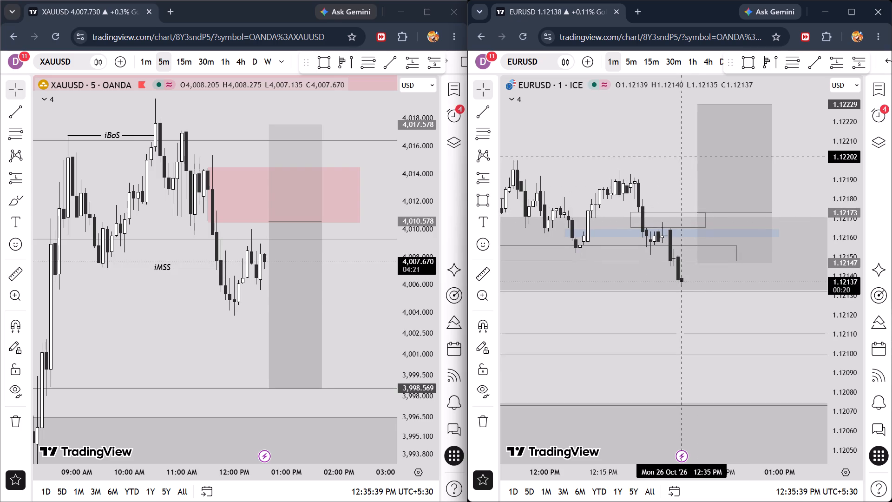
left_click_drag(681, 156, 705, 186)
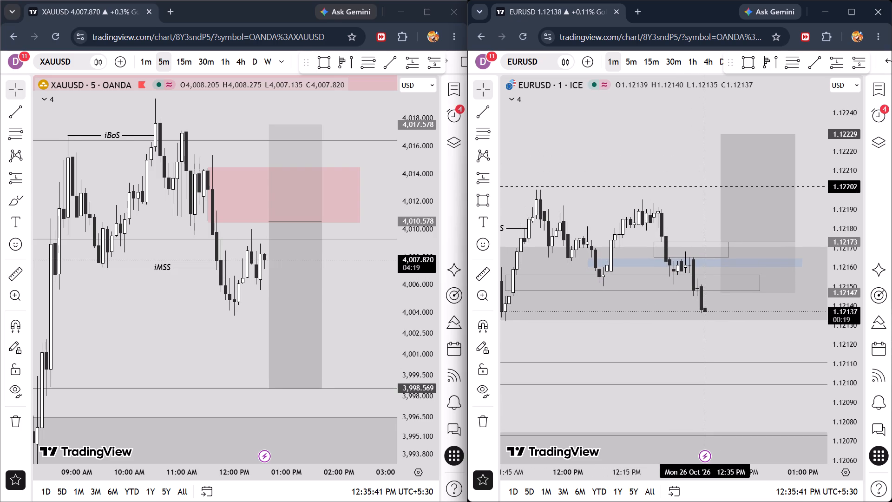
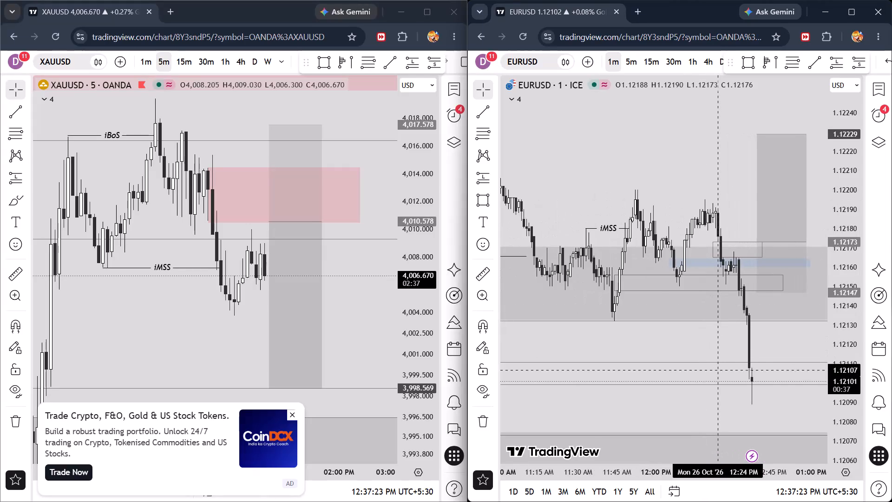
Examine the EURUSD drop below the long position on the 1-minute chart and against the demand zones on the 5-minute chart.
scroll(715, 352, "down", 5)
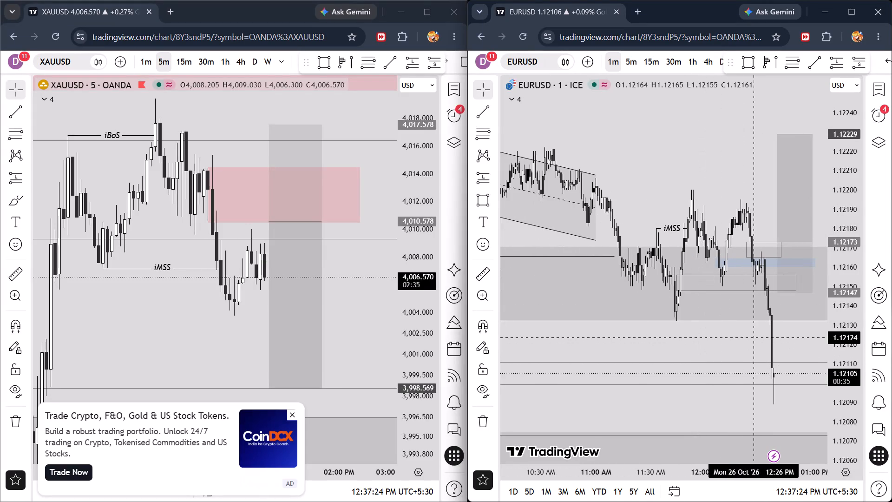
left_click_drag(739, 344, 617, 264)
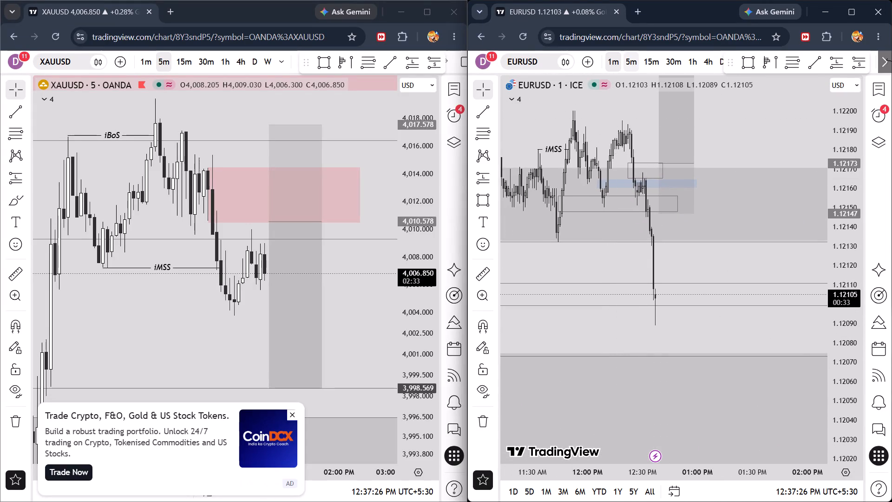
left_click(632, 64)
scroll(663, 330, "down", 8)
scroll(708, 340, "up", 3)
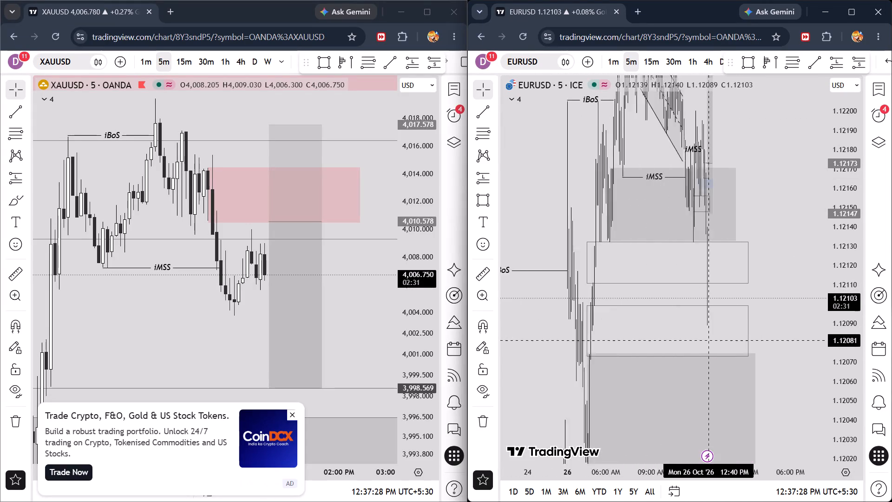
scroll(708, 340, "up", 11)
left_click_drag(710, 148, 778, 152)
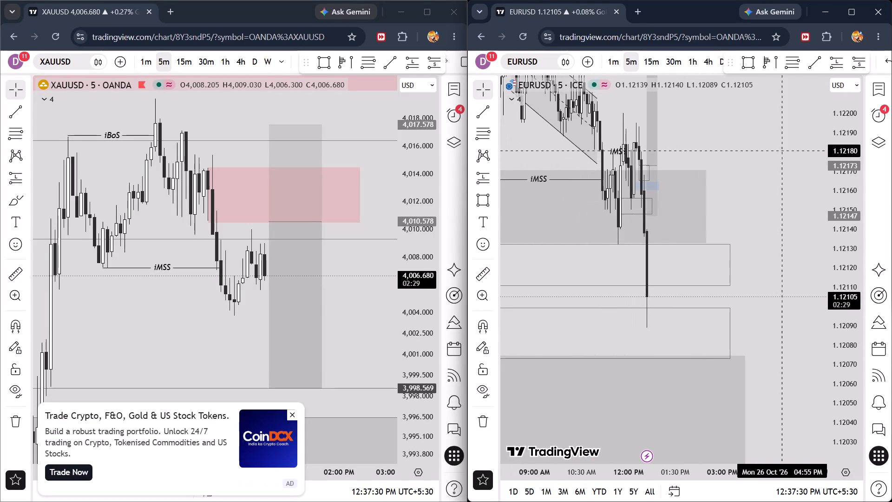
left_click_drag(831, 129, 875, 355)
scroll(774, 228, "up", 5)
left_click_drag(676, 191, 697, 192)
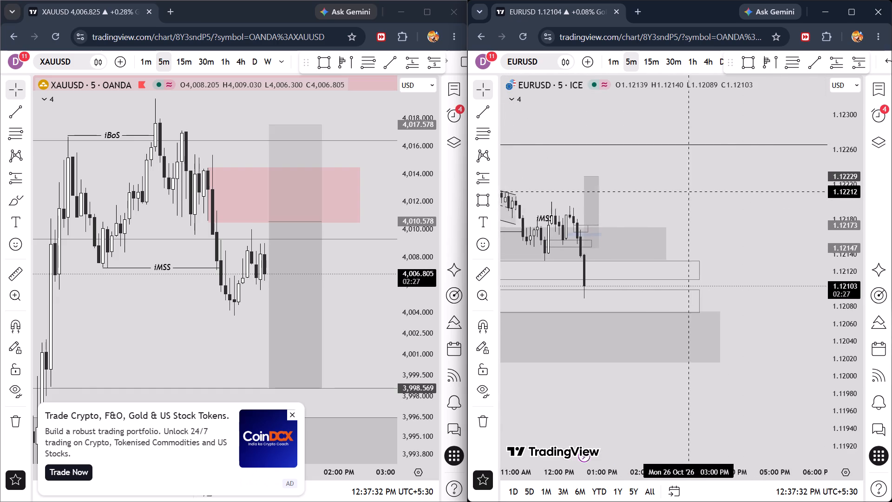
left_click_drag(697, 192, 768, 195)
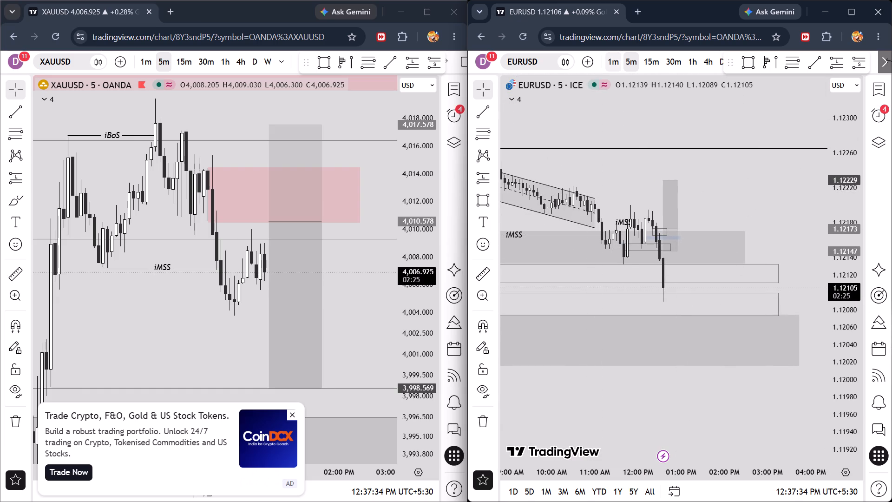
Return the EURUSD chart to the 1-minute timeframe and delete the long position drawing.
left_click(608, 66)
scroll(743, 251, "up", 1)
left_click(700, 194)
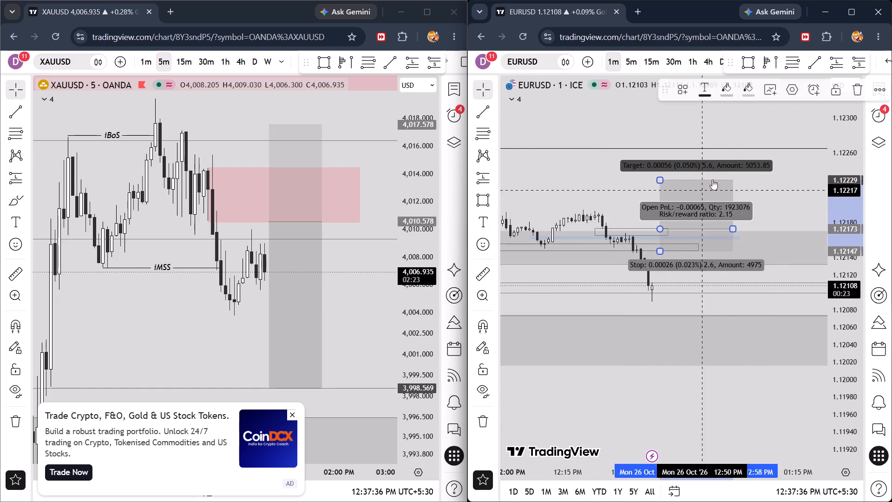
left_click(859, 90)
Compare the EURUSD 1-minute and 5-minute charts, examining the latest sell-off against the channel, iMSS levels and demand zones.
left_click_drag(669, 179, 712, 173)
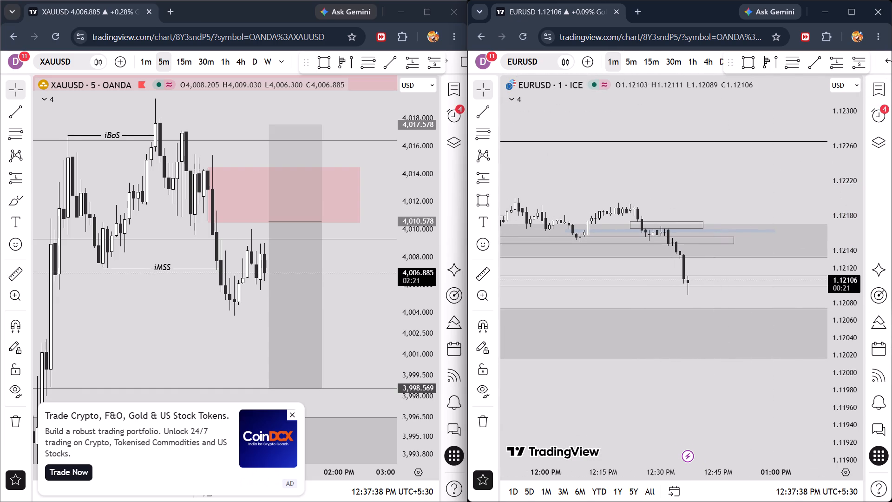
left_click_drag(859, 414, 840, 166)
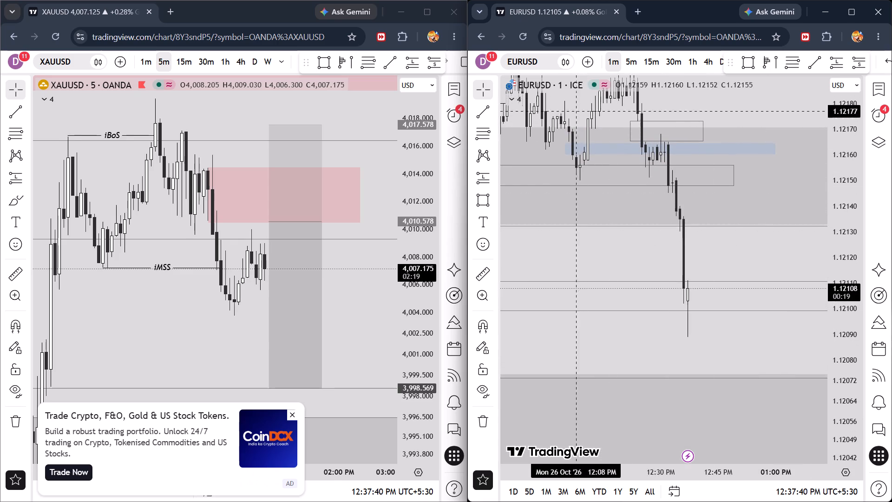
left_click(626, 68)
scroll(713, 286, "down", 8)
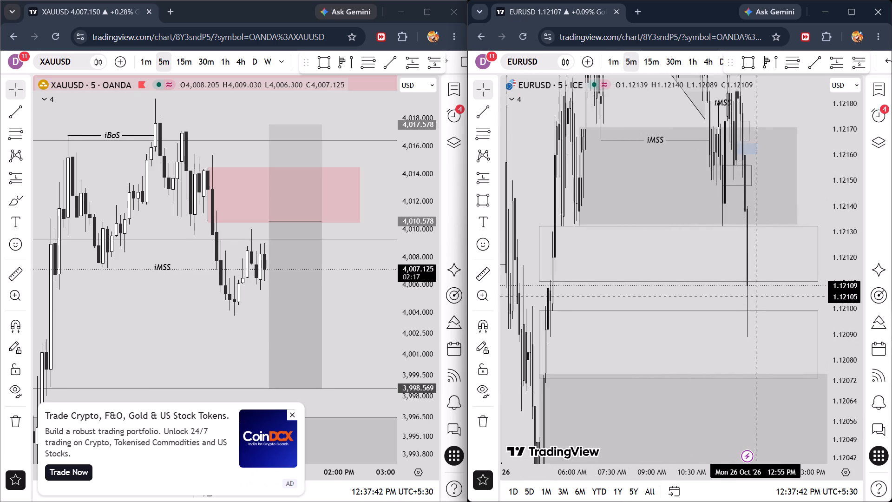
left_click_drag(848, 132, 856, 382)
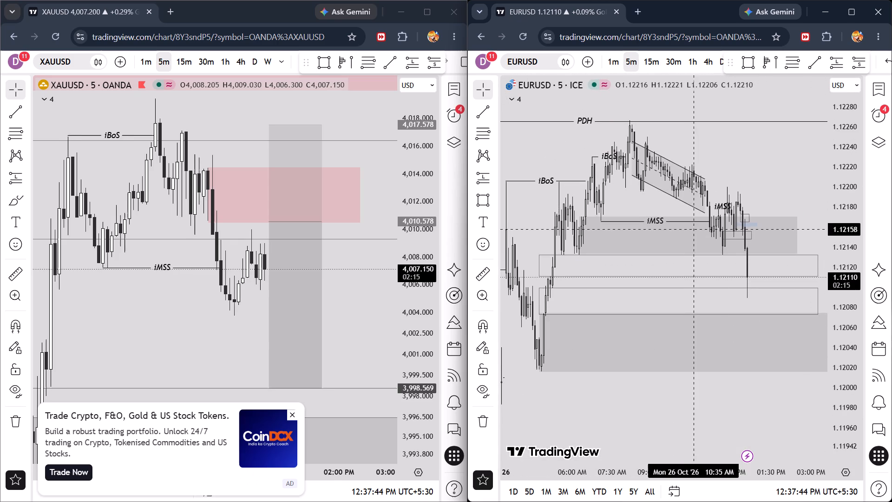
scroll(697, 242, "up", 2)
scroll(731, 266, "down", 3)
scroll(768, 291, "up", 5)
left_click(610, 61)
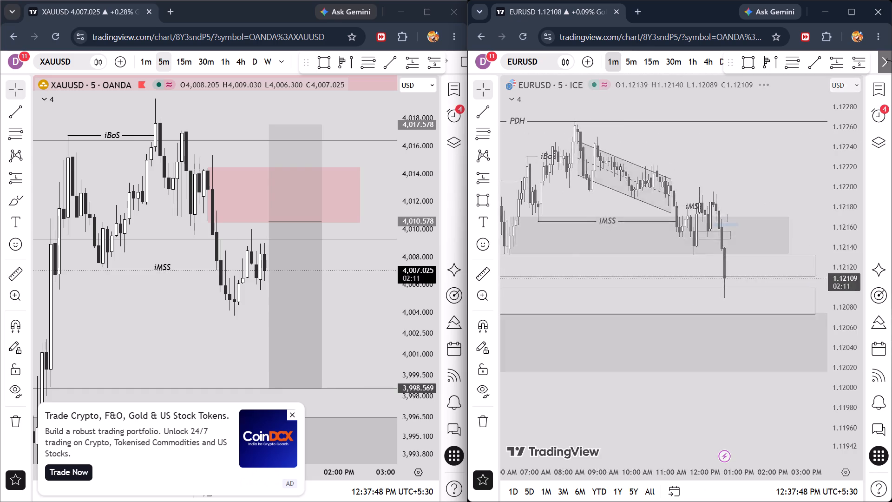
left_click(627, 59)
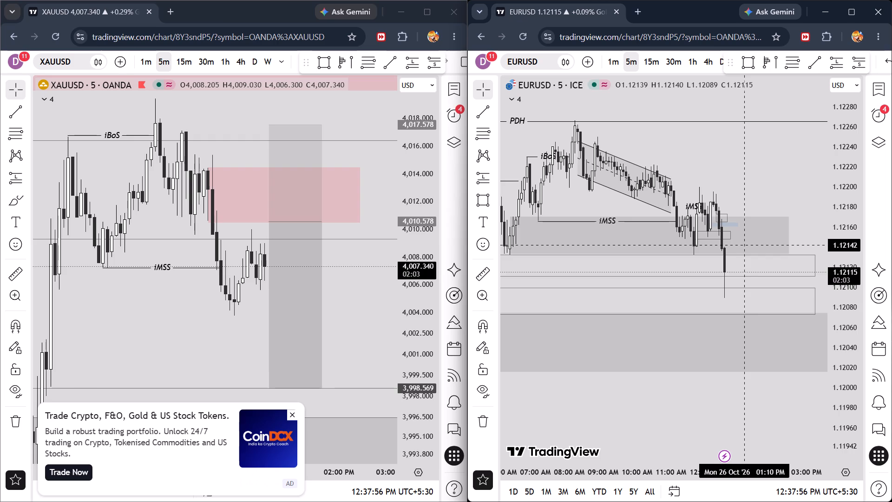
left_click(621, 68)
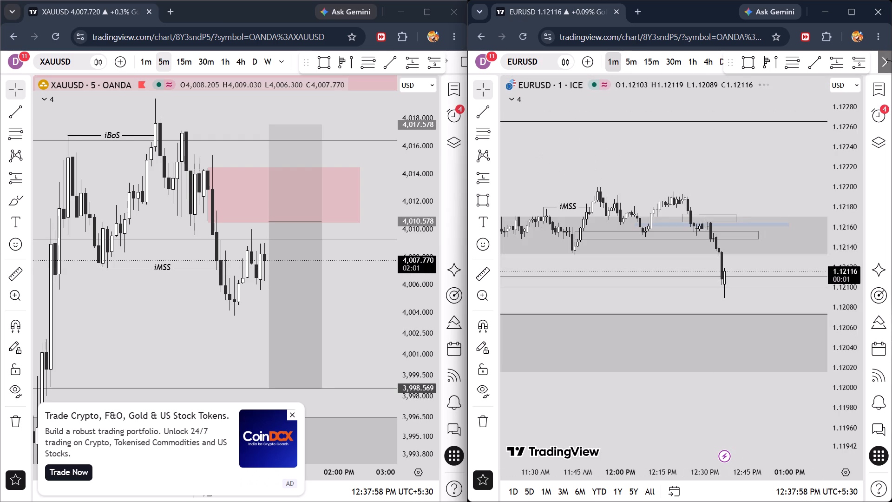
left_click(638, 62)
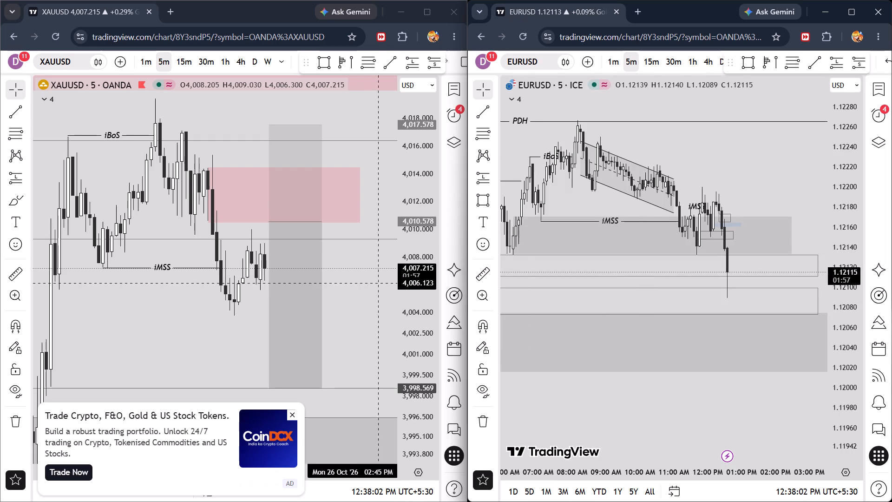
On the 5-minute EURUSD chart, delete the short iMSS line at 1.12180 above the recent candles.
left_click_drag(745, 175, 767, 166)
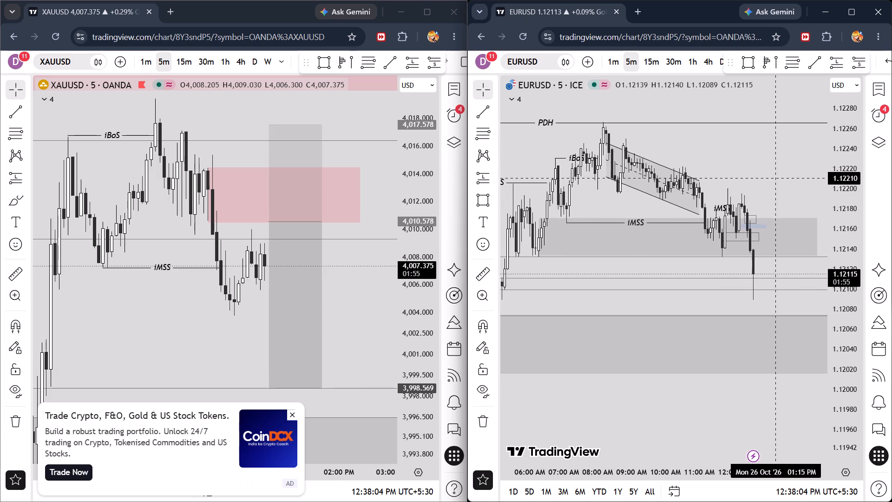
left_click_drag(767, 166, 760, 159)
scroll(760, 159, "up", 6)
scroll(708, 170, "up", 6)
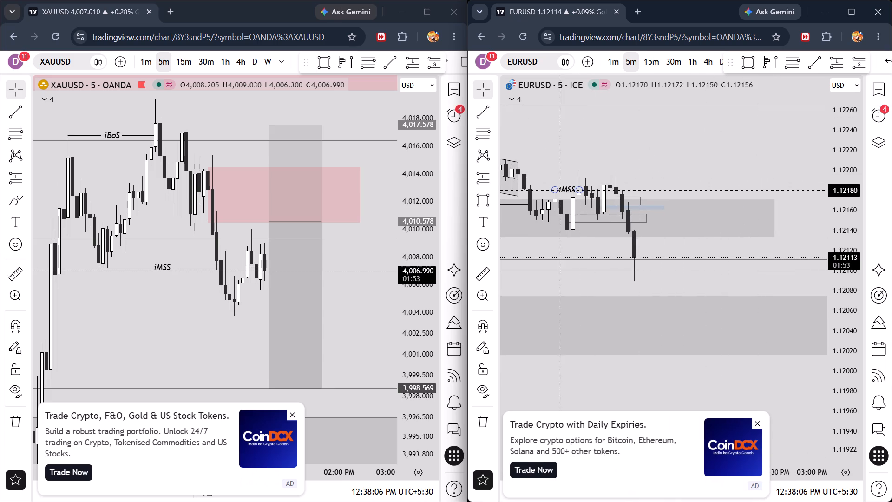
left_click(563, 189)
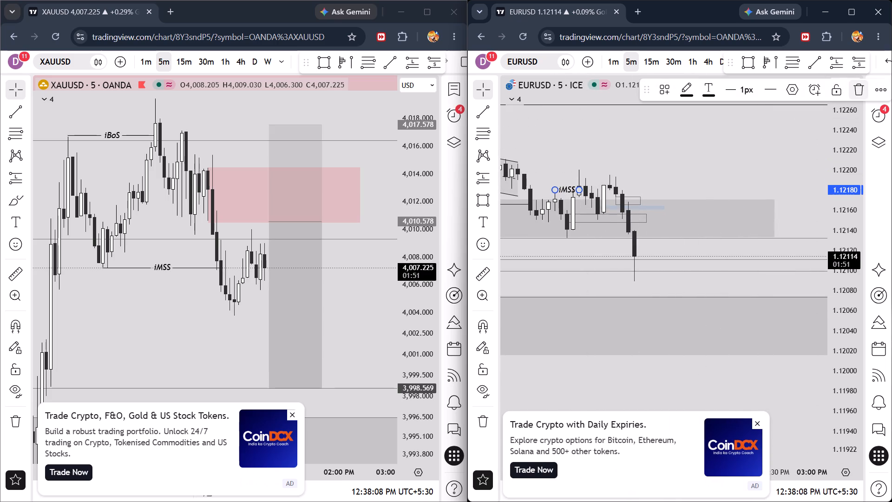
left_click(865, 95)
Delete the small unfilled fair value gap box above the blue box on the EURUSD chart.
left_click_drag(630, 162, 663, 146)
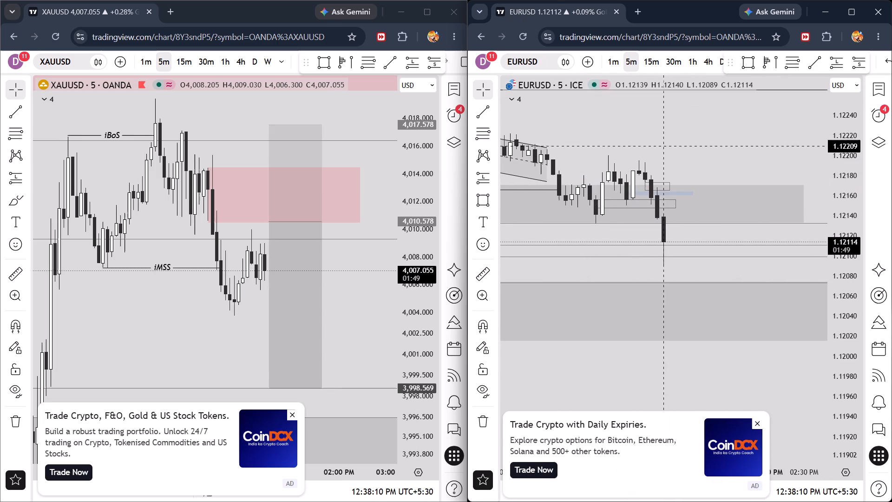
left_click(666, 181)
left_click(857, 81)
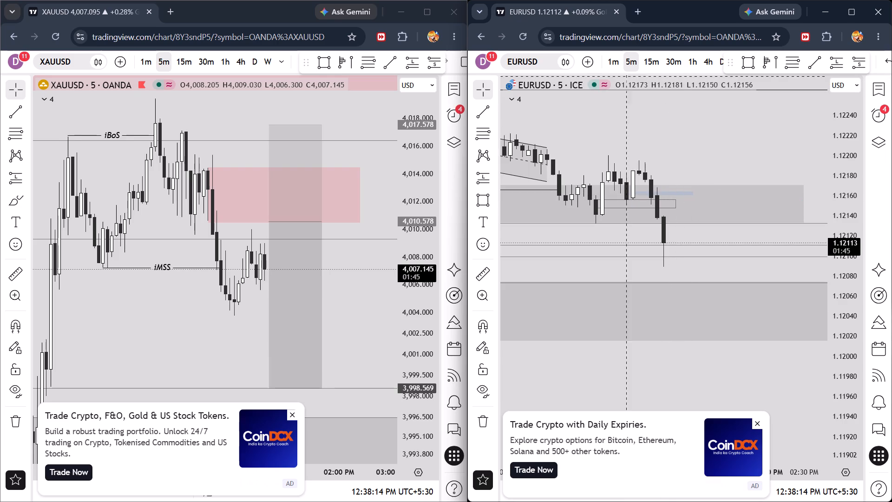
Switch the EURUSD chart to the 1-minute timeframe and delete the blue box between 1.12160 and 1.12165.
left_click(607, 63)
scroll(666, 258, "down", 12)
scroll(751, 181, "down", 3)
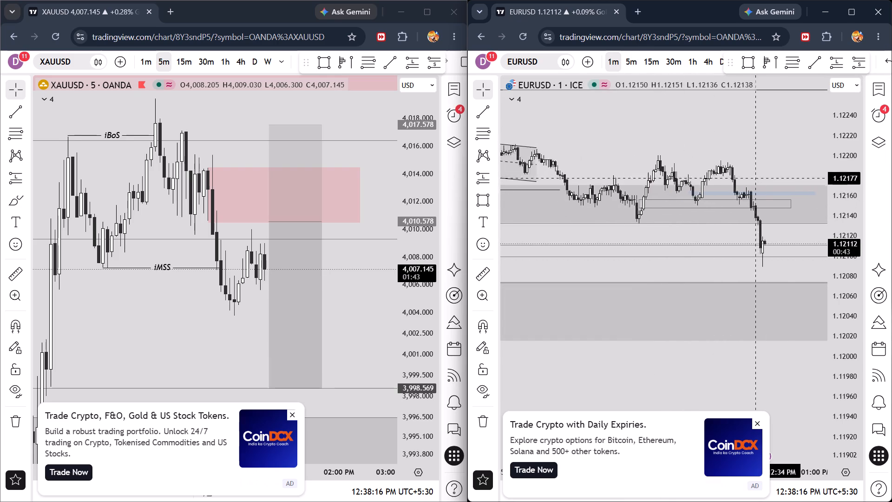
left_click_drag(780, 140, 755, 142)
left_click_drag(851, 290, 841, 192)
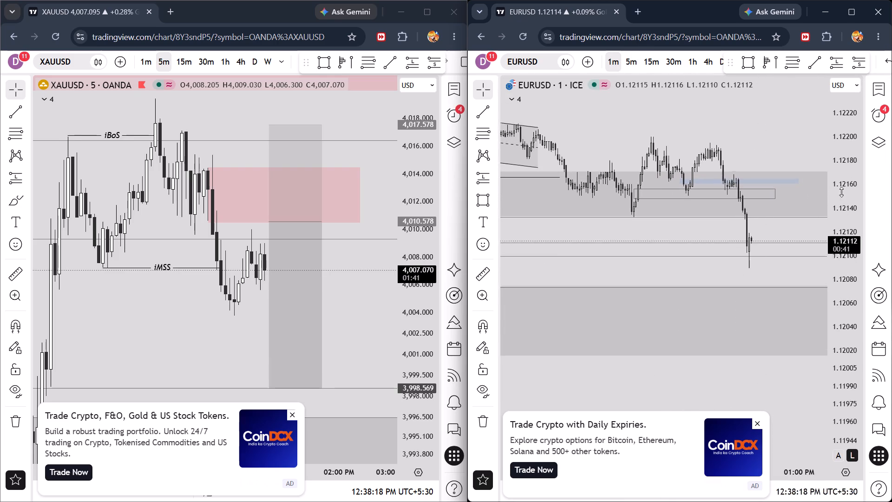
left_click_drag(841, 192, 828, 124)
left_click(758, 148)
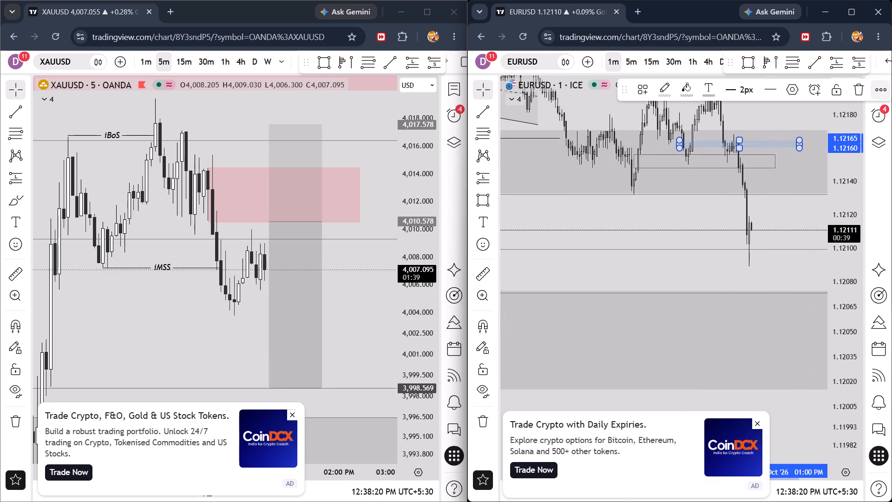
left_click(860, 90)
Delete the unfilled fair value gap box between 1.12148 and 1.12156 on the EURUSD chart.
left_click(762, 156)
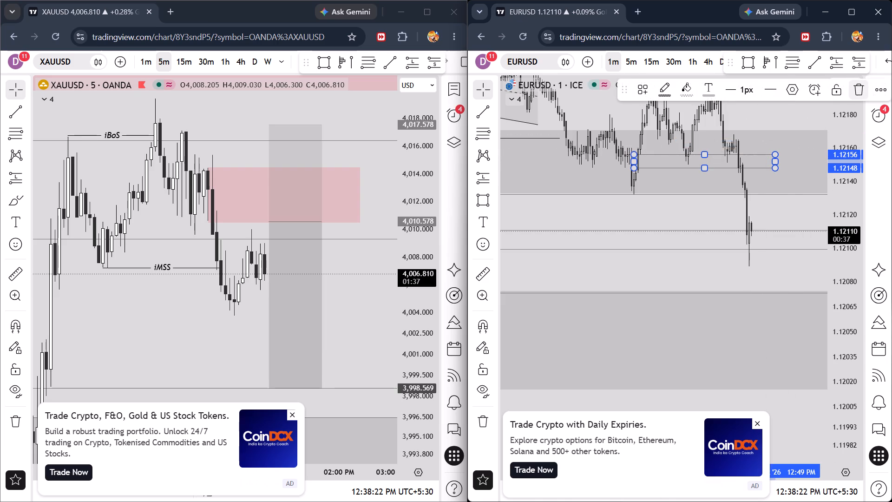
left_click(865, 92)
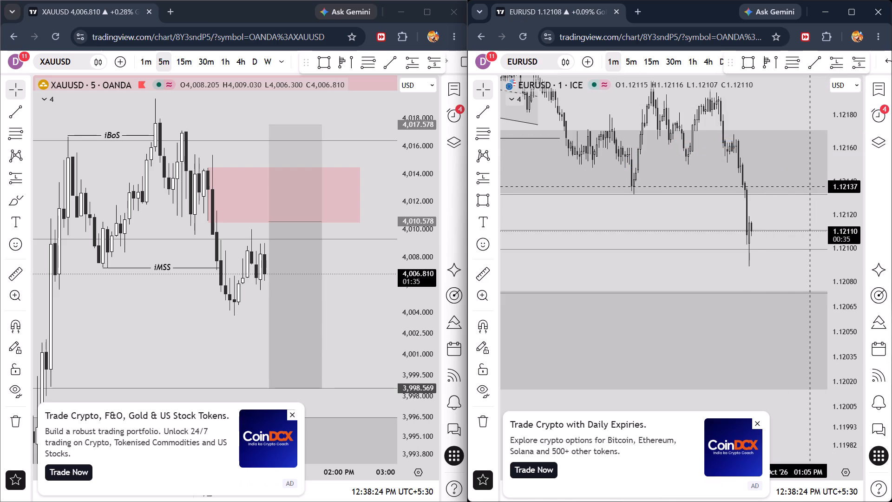
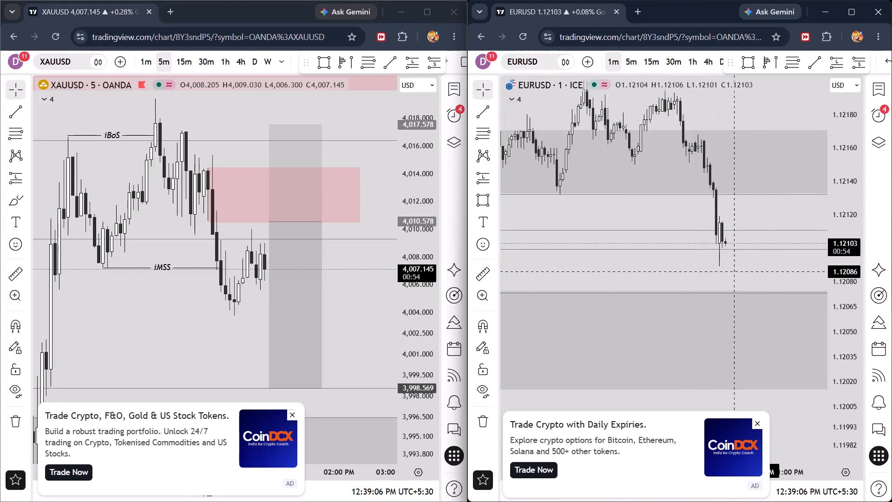
Switch the EURUSD chart back to the 5-minute timeframe and examine the latest drop against the marked zones and iMSS level.
left_click_drag(754, 270, 697, 259)
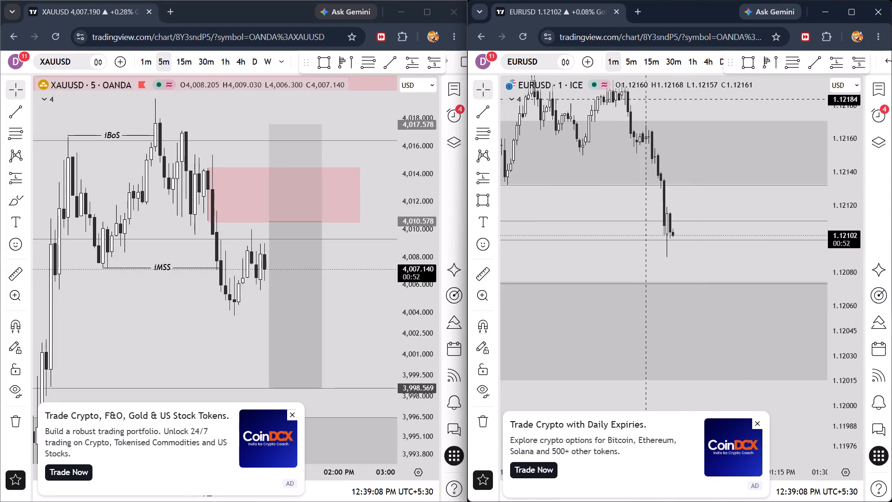
left_click(626, 59)
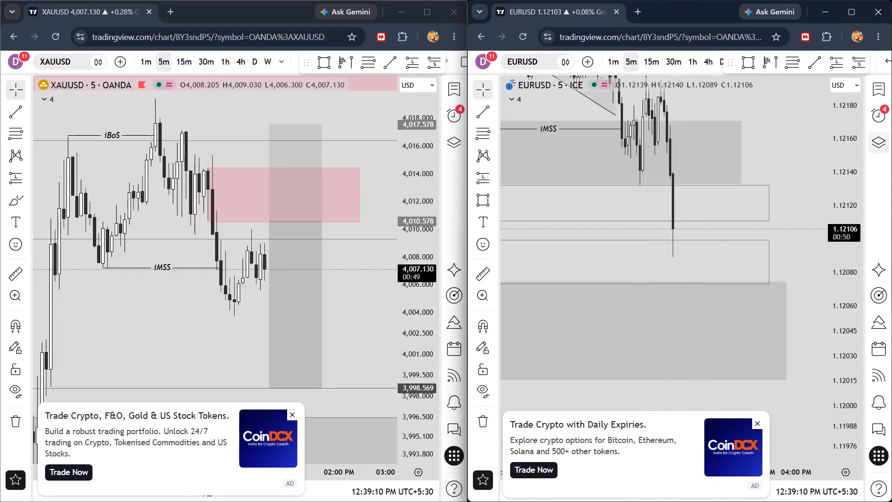
left_click_drag(844, 125, 848, 218)
scroll(813, 332, "down", 7)
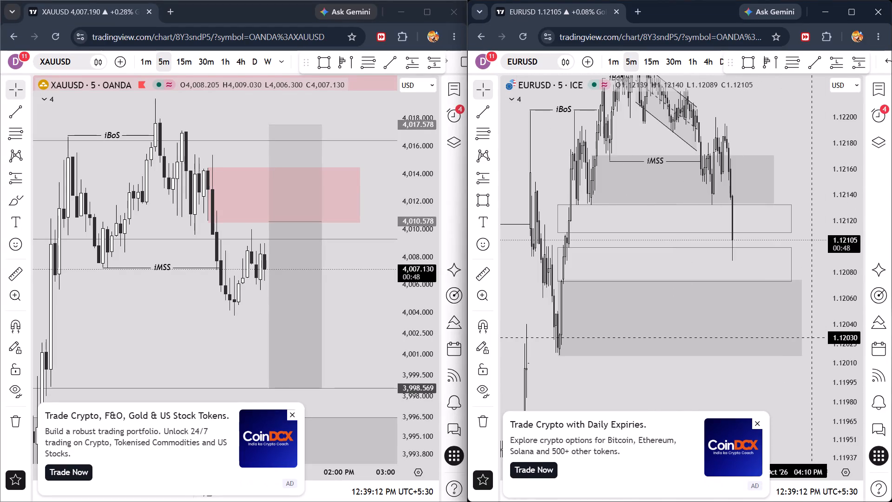
scroll(811, 337, "up", 3)
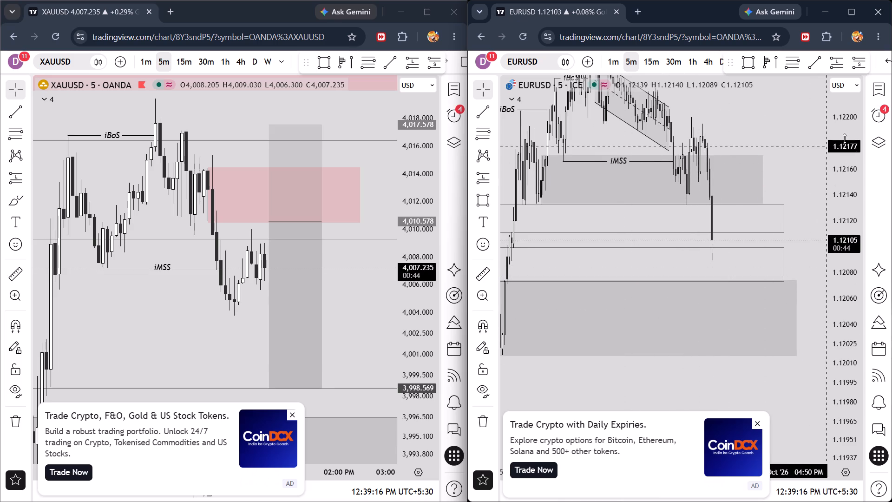
left_click_drag(845, 139, 857, 233)
left_click(776, 142)
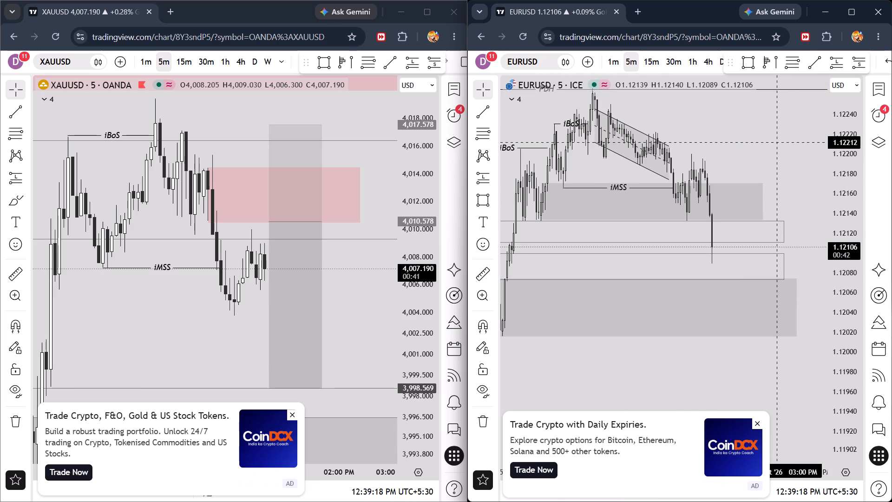
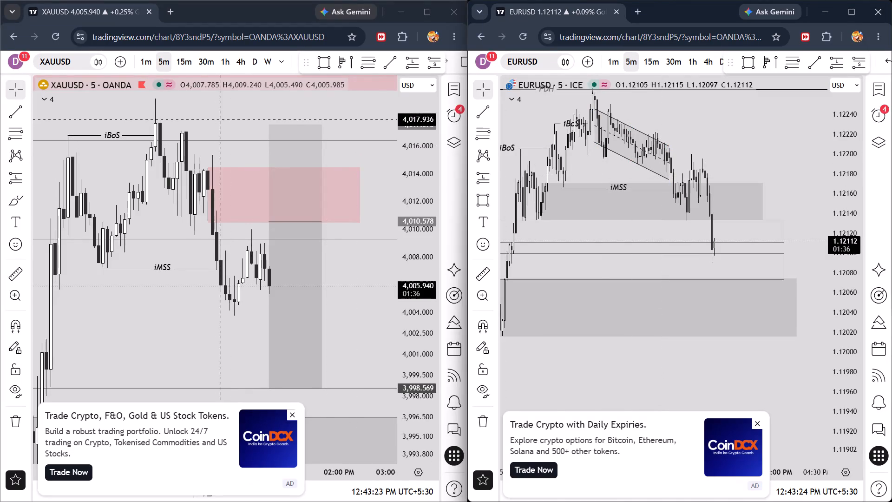
Examine XAUUSD on the 5-minute chart around the iBoS and iMSS levels, the red supply zone and the short position's target.
left_click_drag(217, 119, 219, 96)
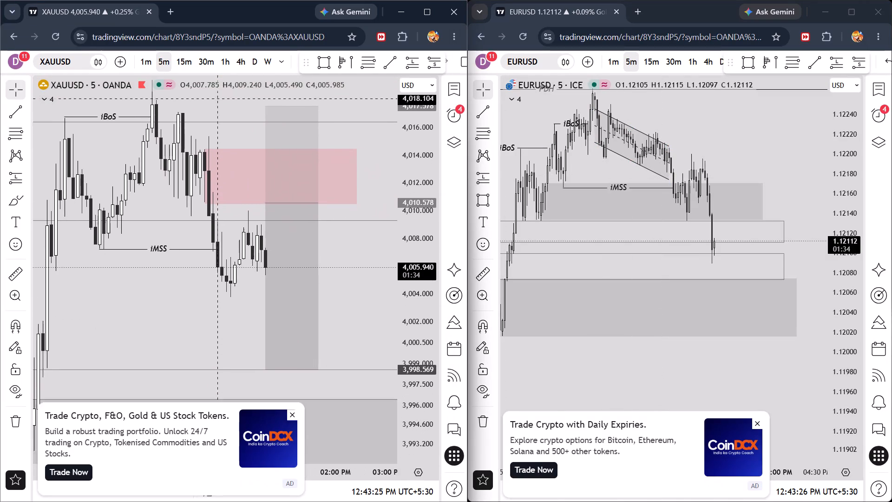
left_click_drag(219, 96, 218, 91)
scroll(245, 282, "down", 6)
scroll(240, 289, "up", 3)
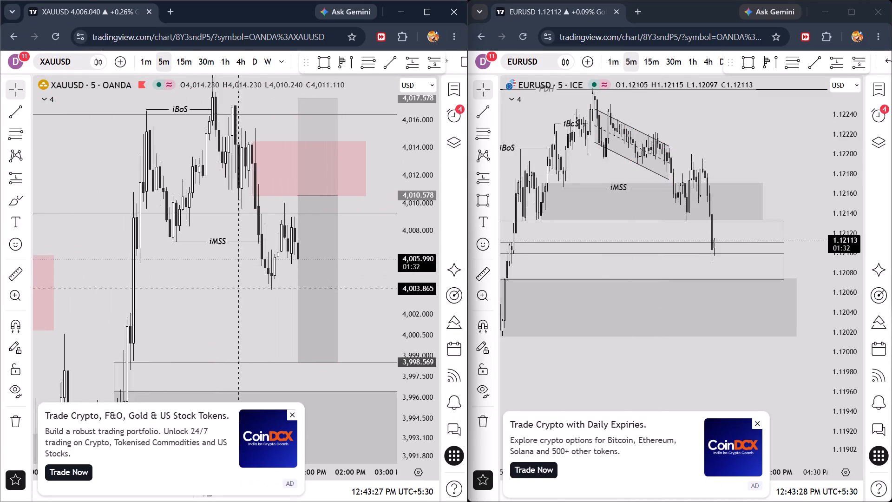
scroll(240, 289, "up", 2)
left_click_drag(423, 159, 426, 274)
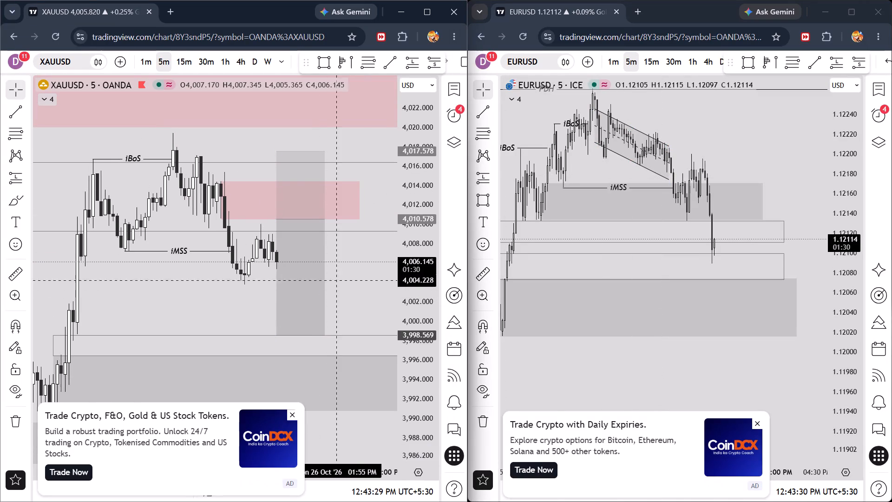
left_click_drag(343, 257, 367, 291)
scroll(349, 291, "up", 3)
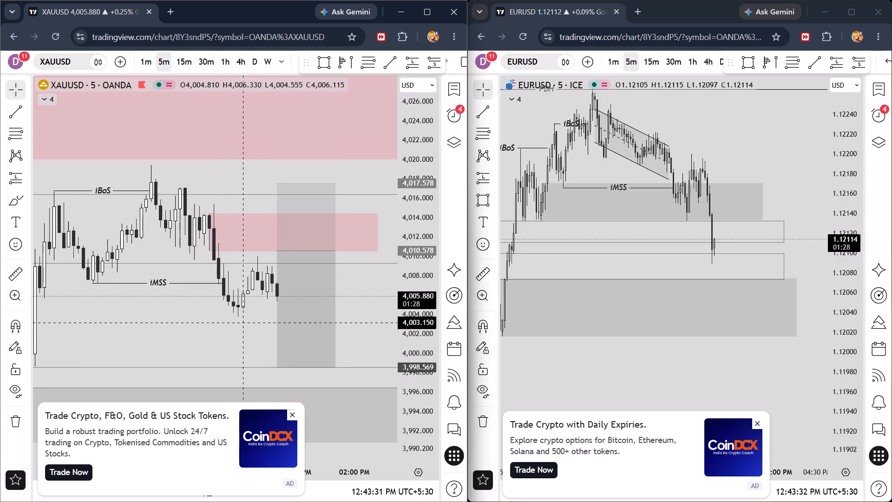
left_click_drag(179, 327, 278, 296)
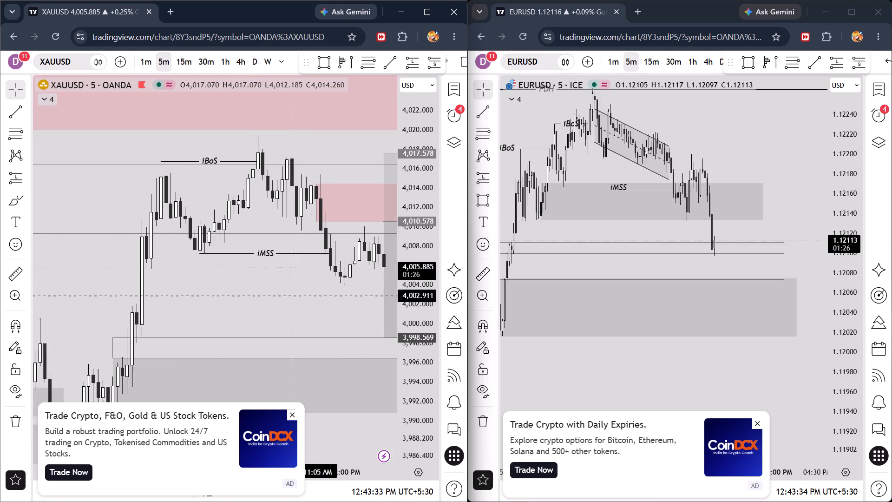
left_click_drag(278, 296, 137, 283)
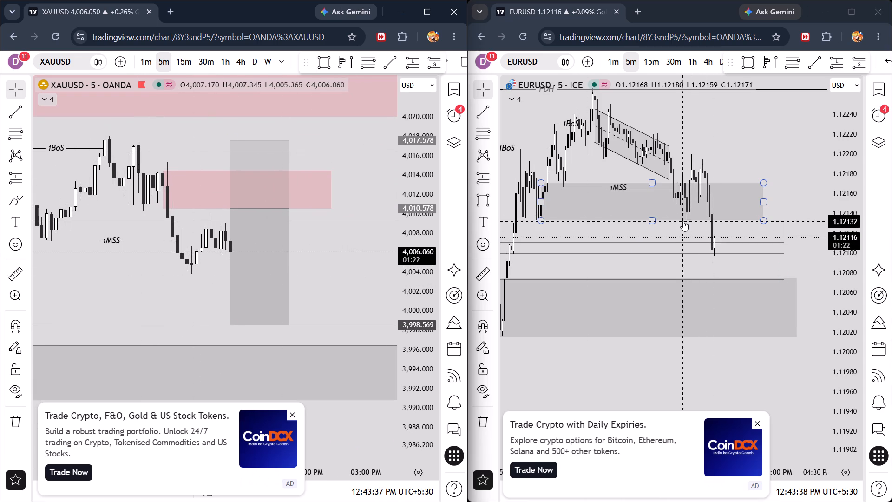
Check EURUSD's latest drop on the 1-minute timeframe and return the chart to 5 minutes.
left_click(618, 57)
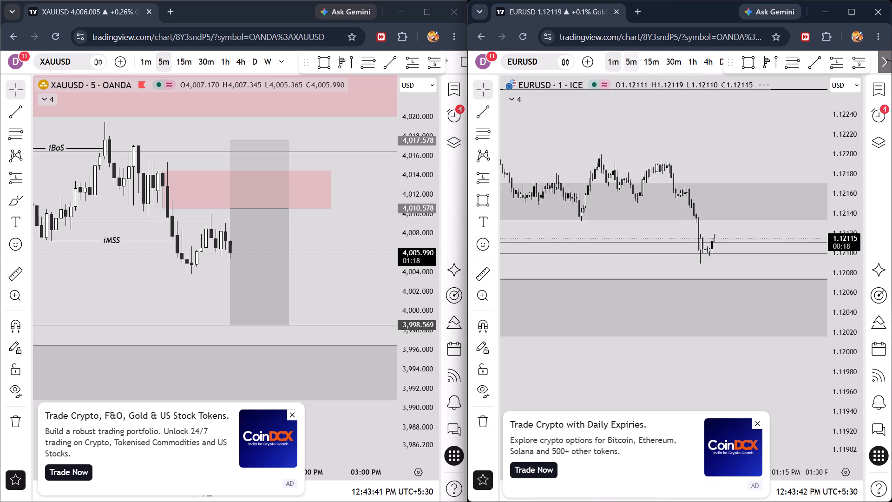
left_click(629, 59)
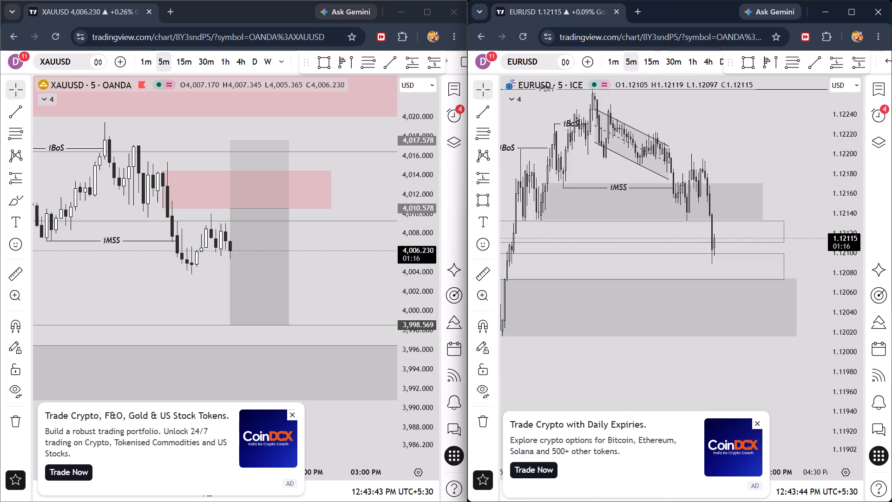
Draw a horizontal trend line on EURUSD at about 1.12131, from the latest swing low to the breaking candle, using the iBoS template.
left_click(820, 60)
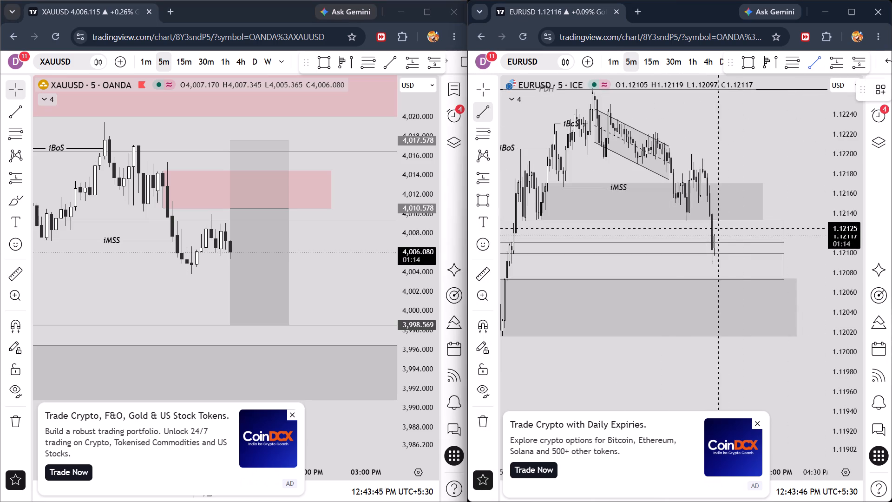
left_click(685, 222)
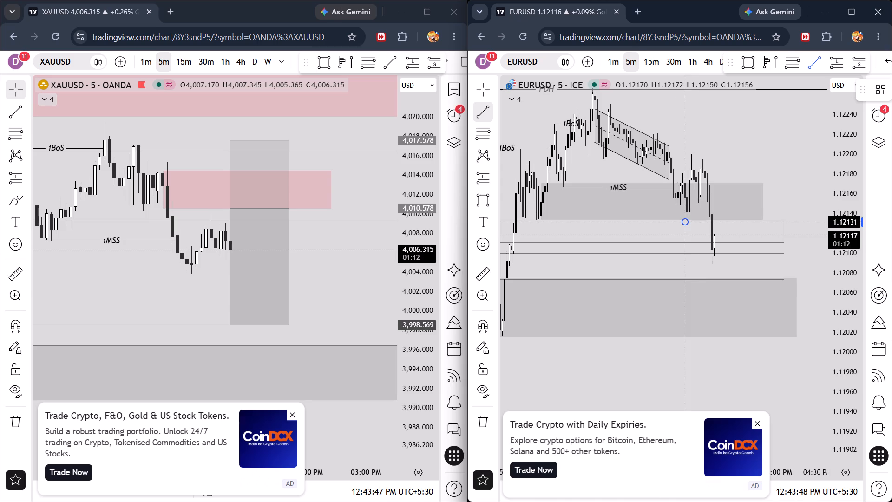
left_click(712, 222, "shift")
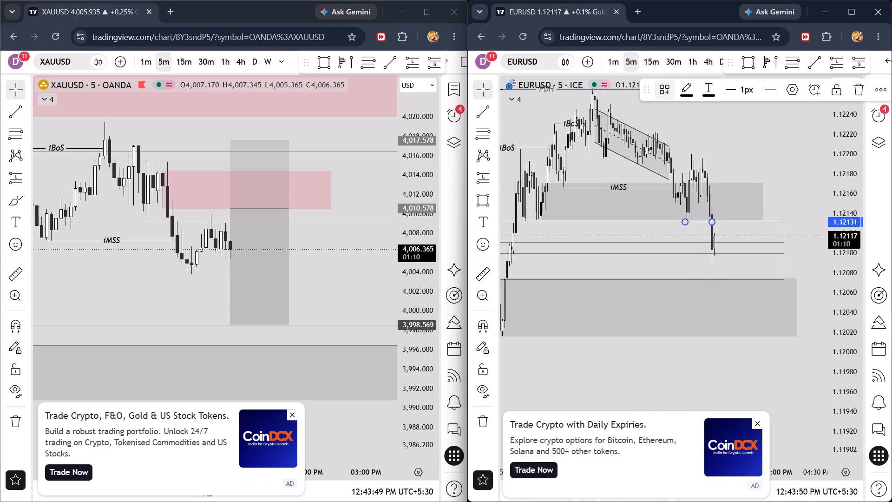
left_click(665, 89)
left_click(706, 281)
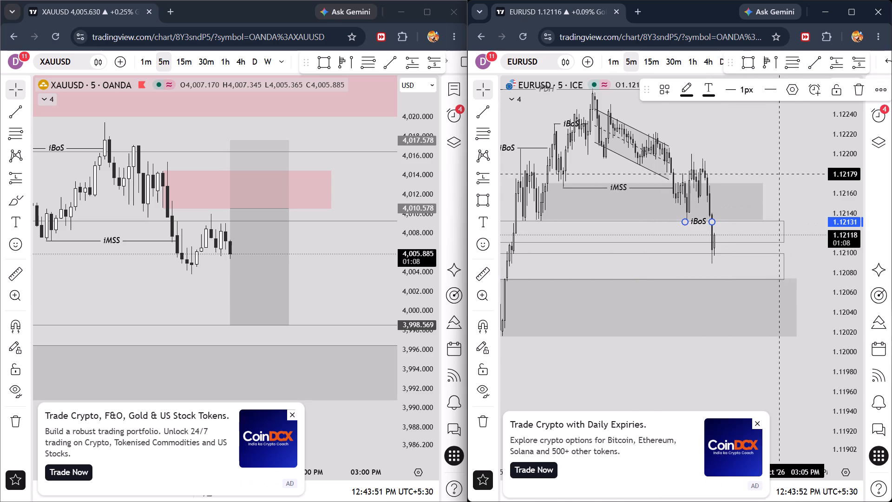
left_click(776, 145)
Align the starting end of the EURUSD iBoS line with the swing-low candle, keeping it at 1.12131.
scroll(774, 161, "up", 6)
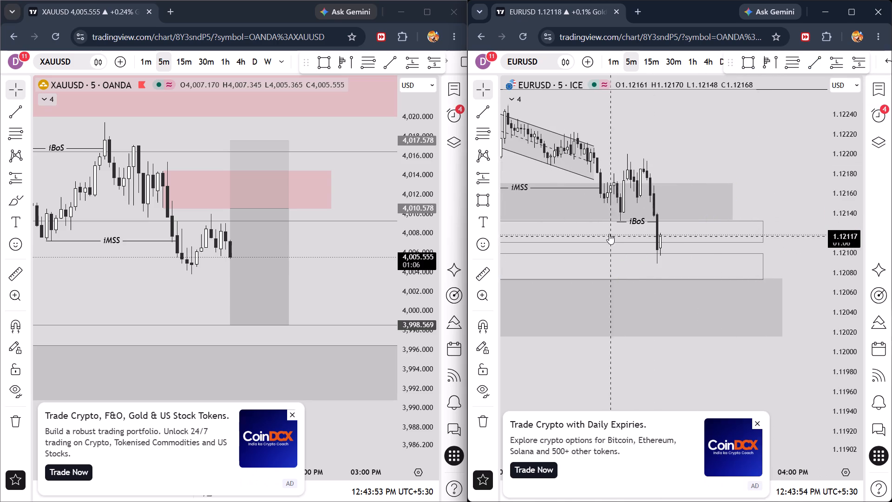
left_click(617, 224)
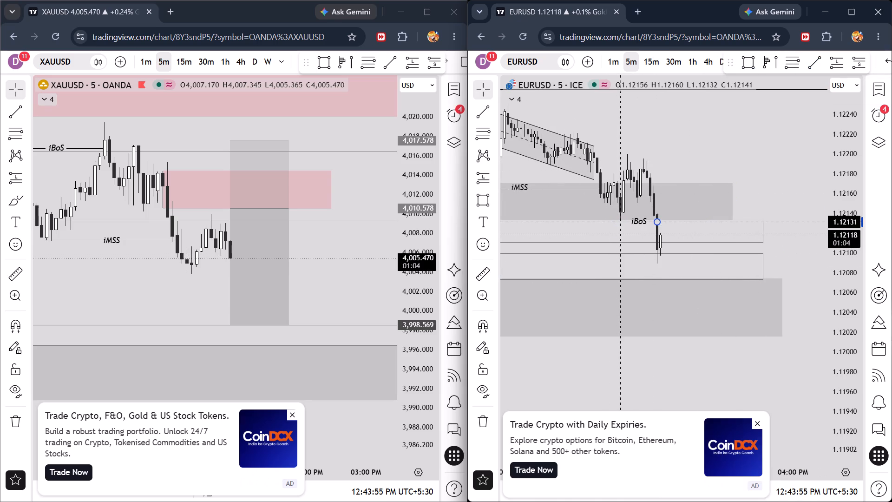
left_click(755, 148)
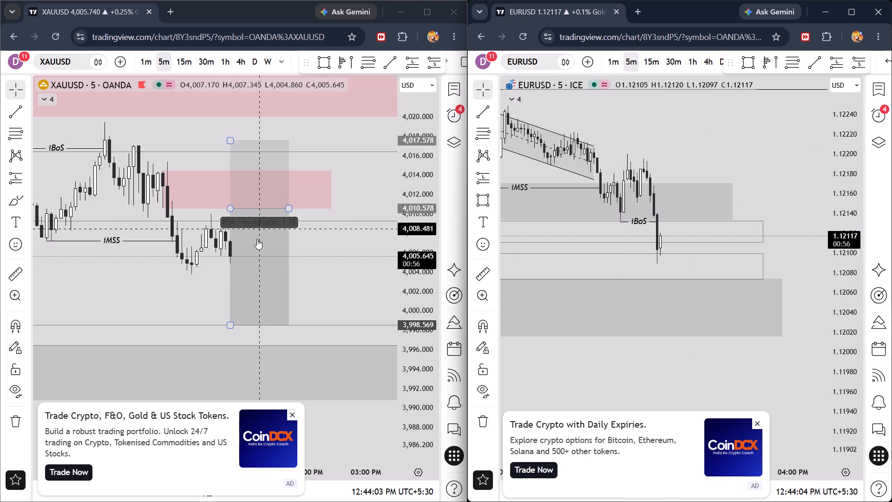
Shift the XAUUSD short position forward in time, ahead of the current candle, with its entry at 4,010.638.
left_click_drag(262, 284, 313, 284)
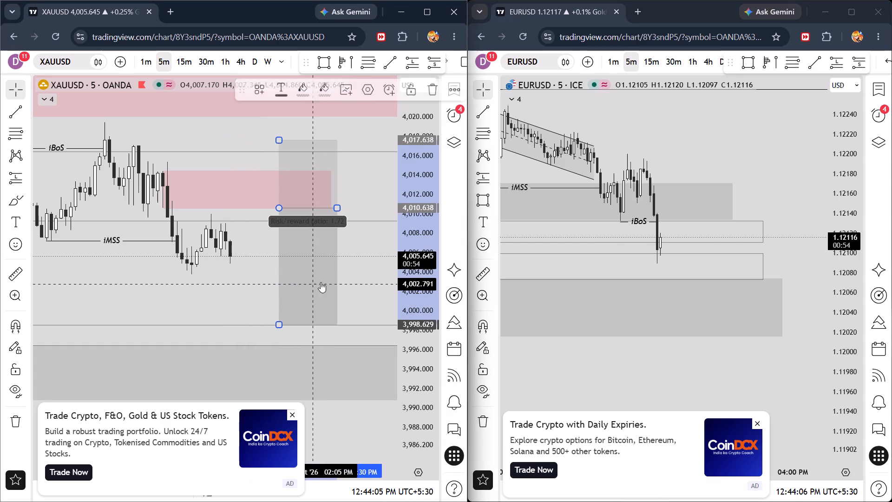
Close the advertisement covering the EURUSD chart.
left_click(755, 425)
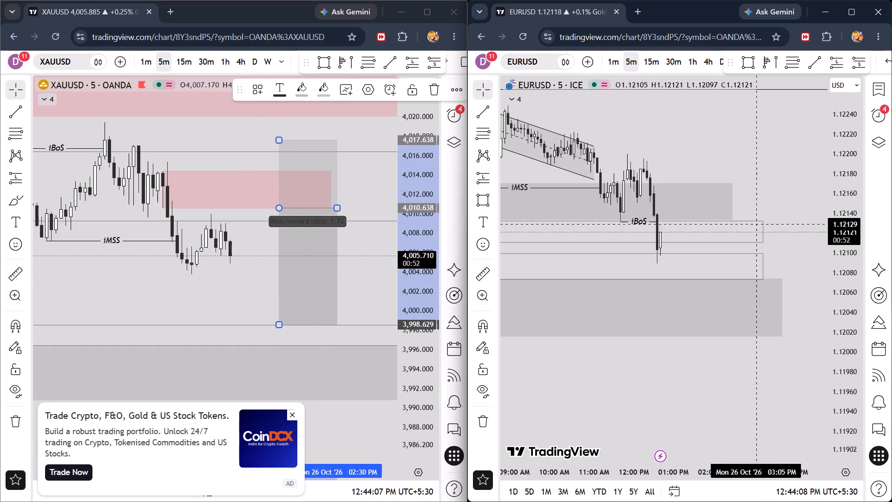
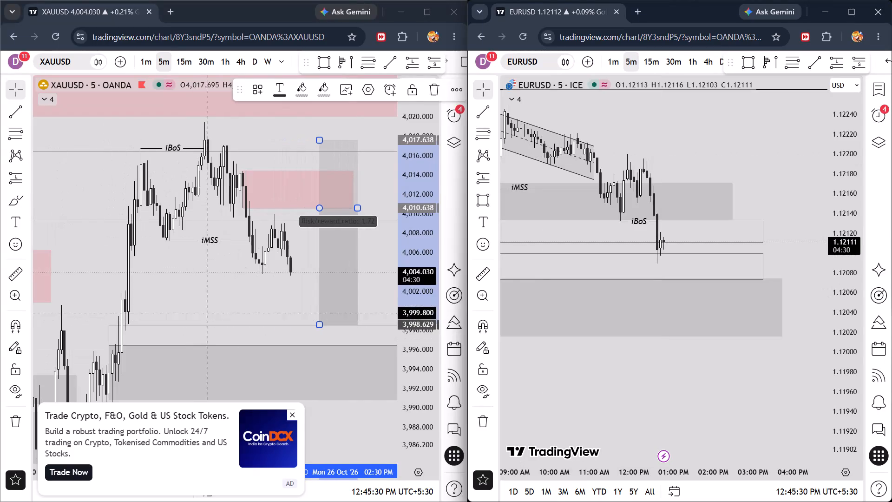
Extend the descending parallel channel on EURUSD forward in time, past the current candle, along its existing downward slope.
left_click(234, 279)
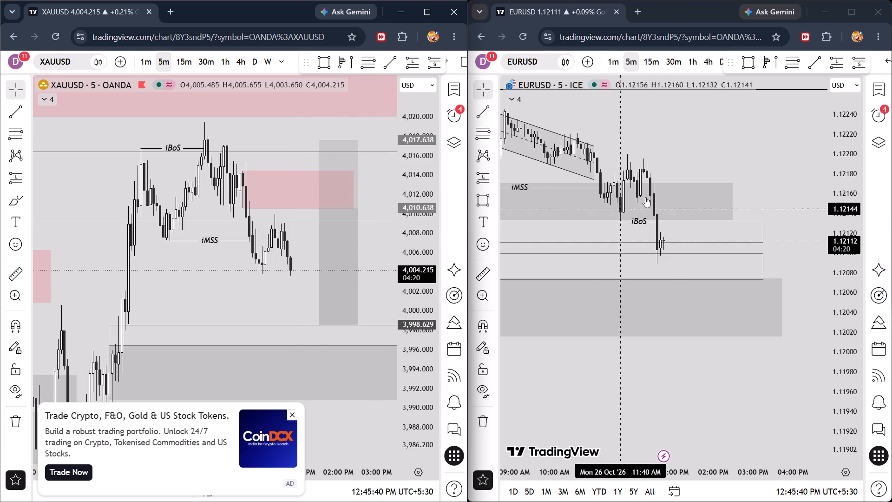
left_click_drag(655, 135, 756, 155)
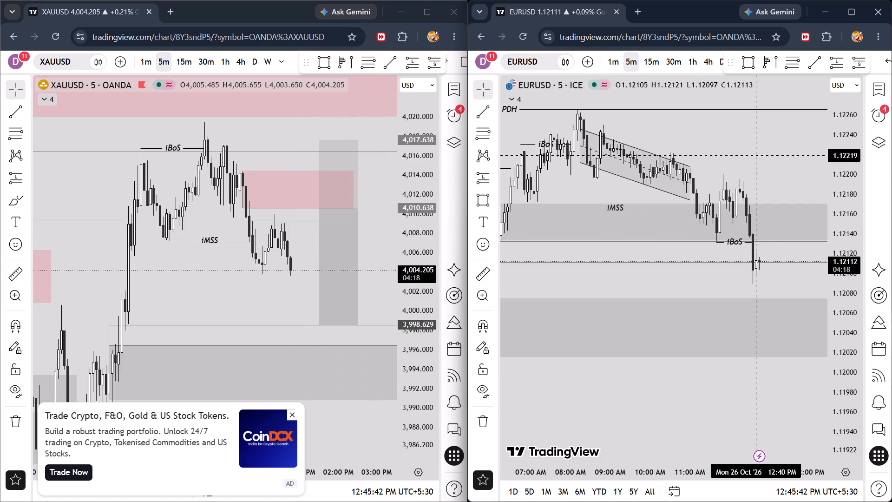
left_click_drag(756, 155, 654, 156)
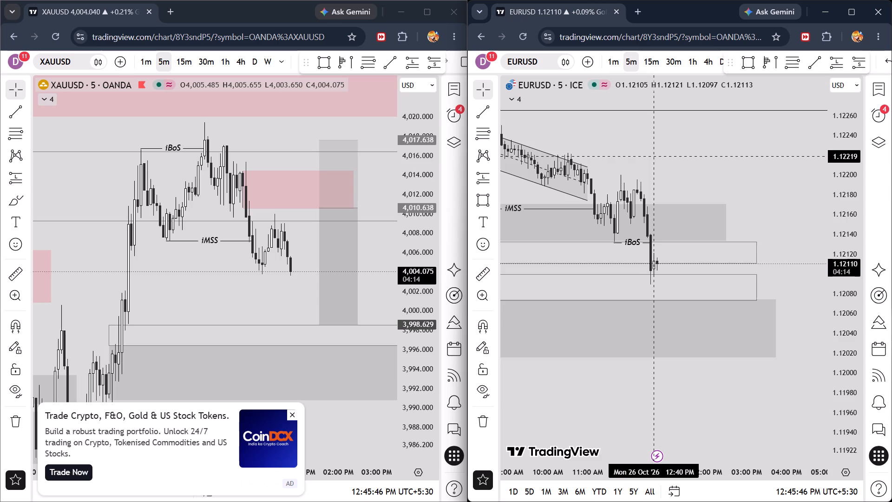
left_click_drag(654, 156, 690, 172)
left_click_drag(624, 184, 632, 185)
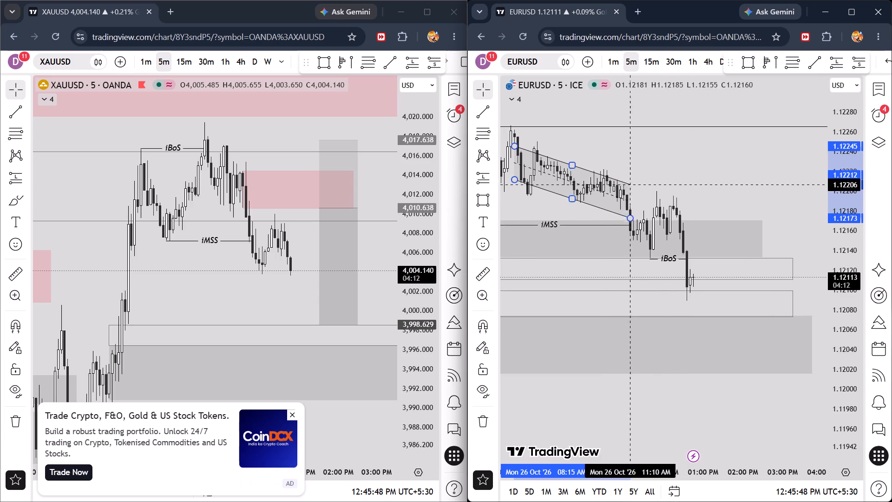
left_click_drag(632, 185, 729, 214)
left_click(706, 171)
Review the latest EURUSD price action against the extended channel and the zones below on the 5-minute timeframe.
left_click_drag(725, 175, 695, 165)
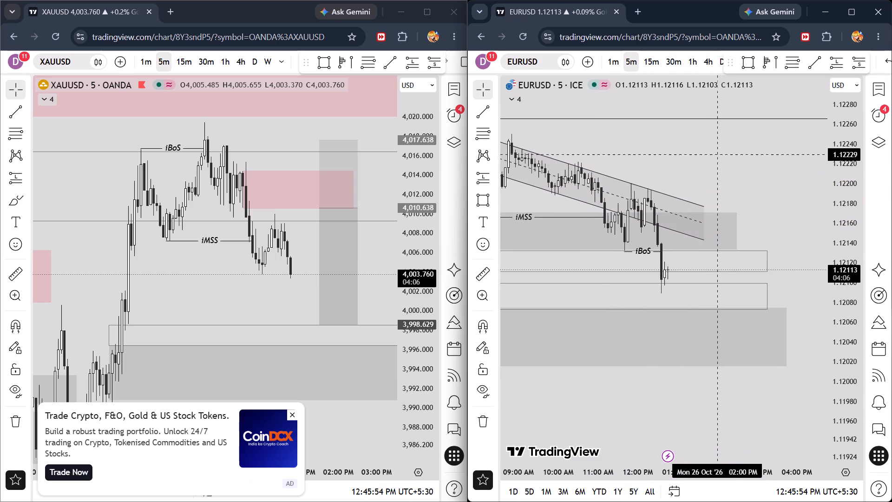
left_click_drag(718, 158, 666, 141)
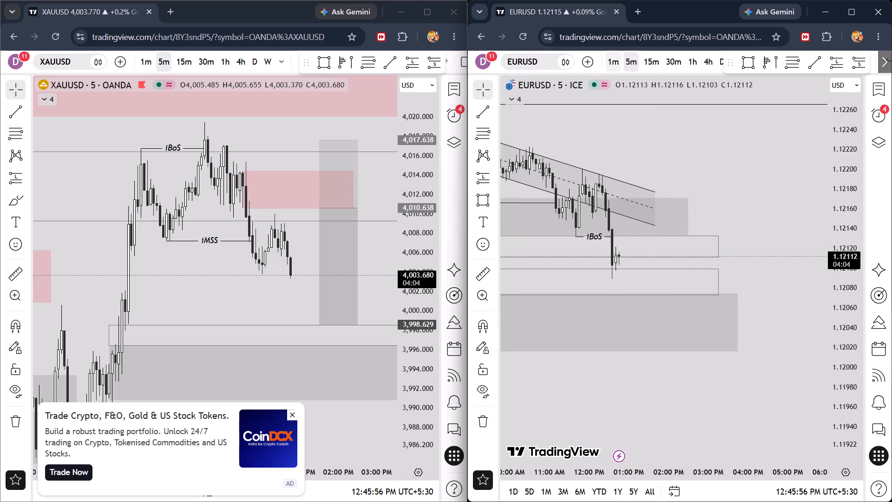
left_click(618, 61)
left_click(630, 61)
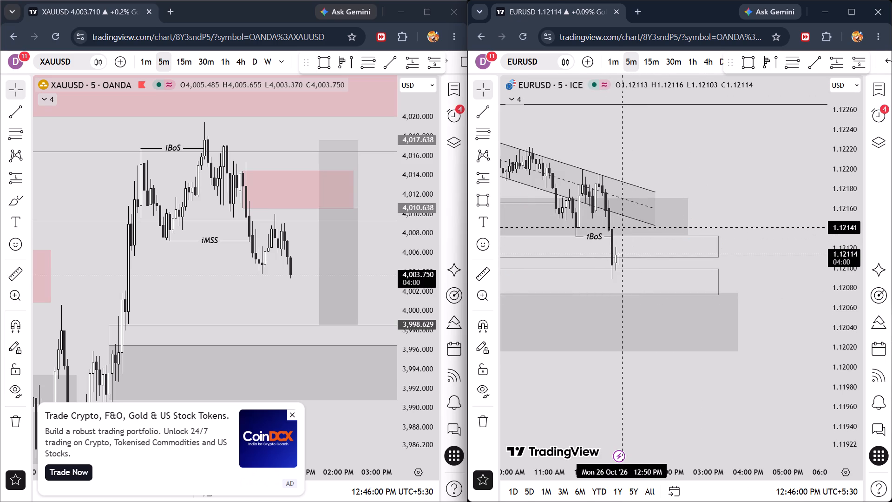
left_click_drag(674, 129, 687, 146)
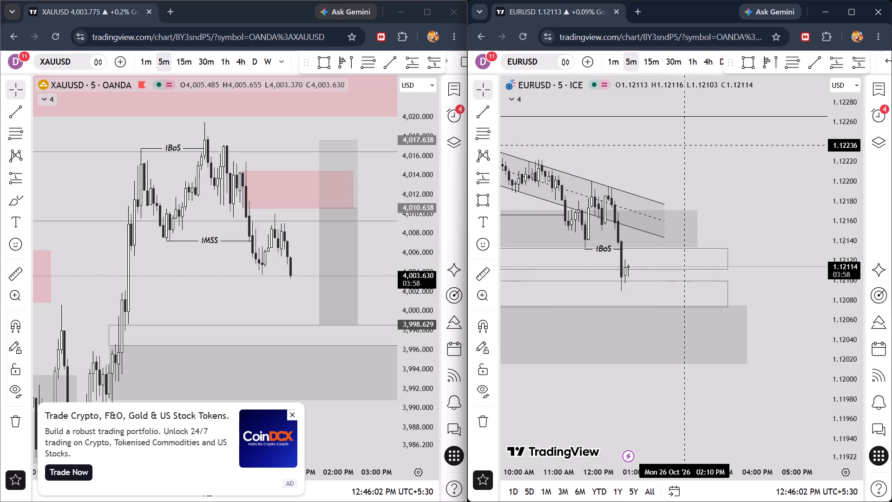
left_click_drag(687, 146, 687, 147)
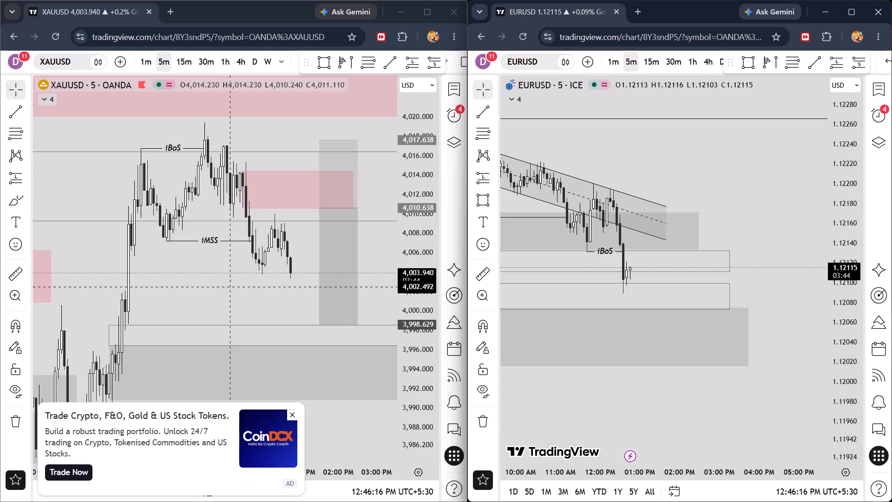
Examine the XAUUSD short setup against the 4H bearish order block and the lower demand zones on the 15-minute timeframe.
left_click_drag(217, 288, 225, 257)
left_click_drag(198, 260, 171, 218)
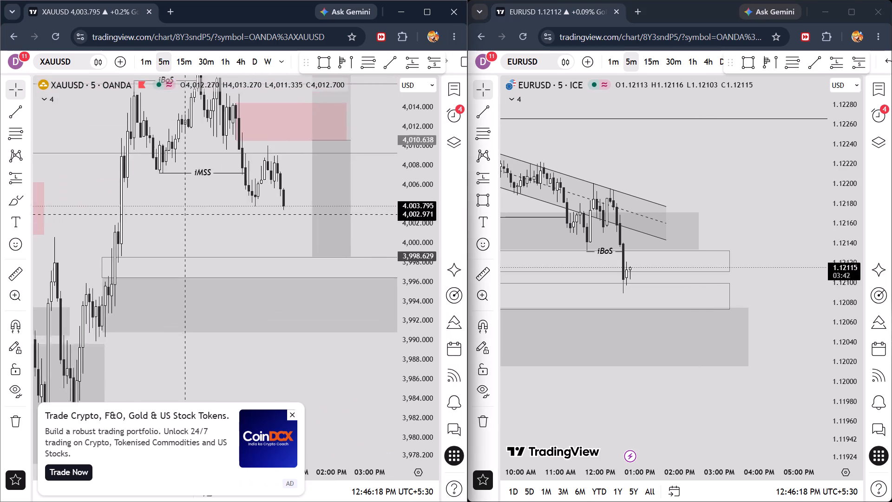
left_click_drag(171, 218, 96, 271)
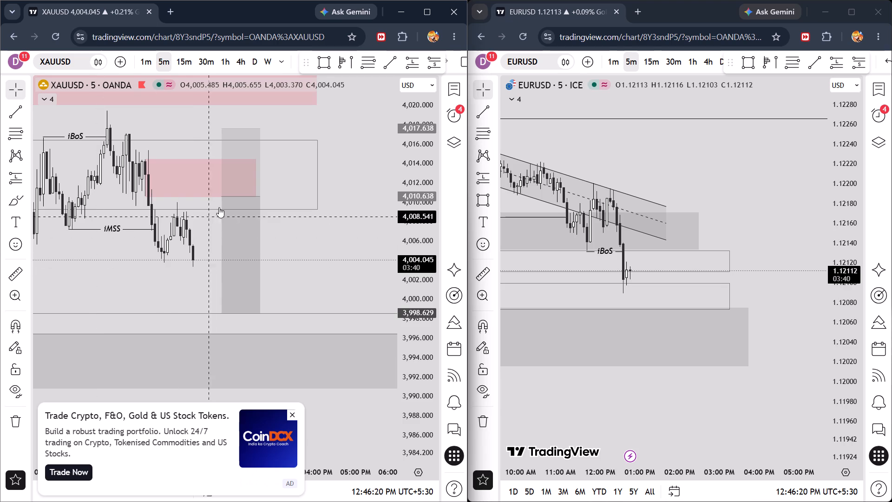
left_click_drag(297, 236, 324, 230)
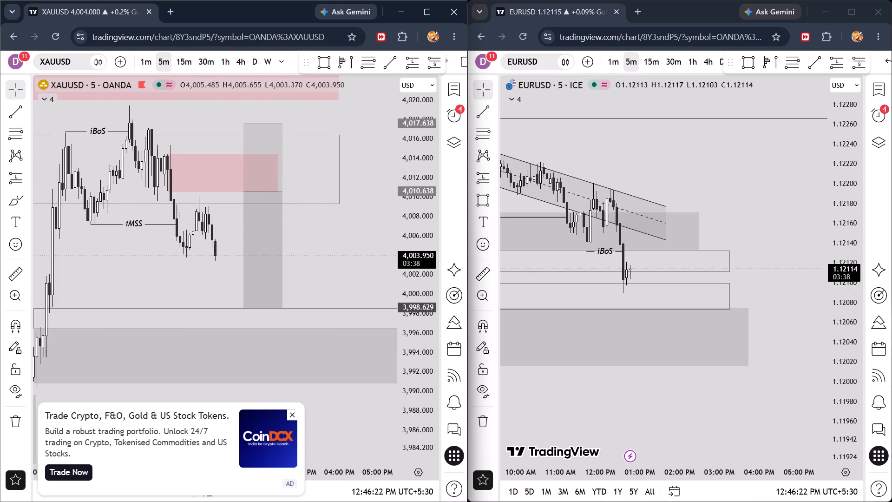
left_click(188, 70)
left_click_drag(285, 262, 372, 206)
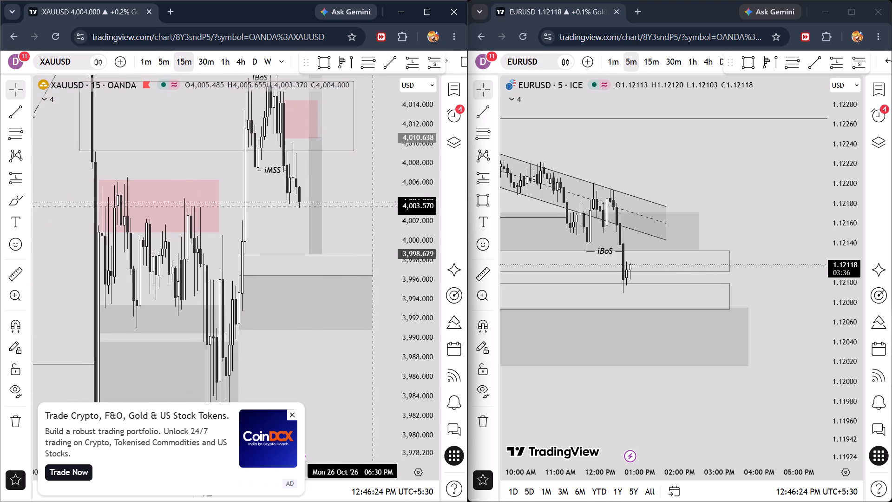
left_click_drag(372, 206, 349, 352)
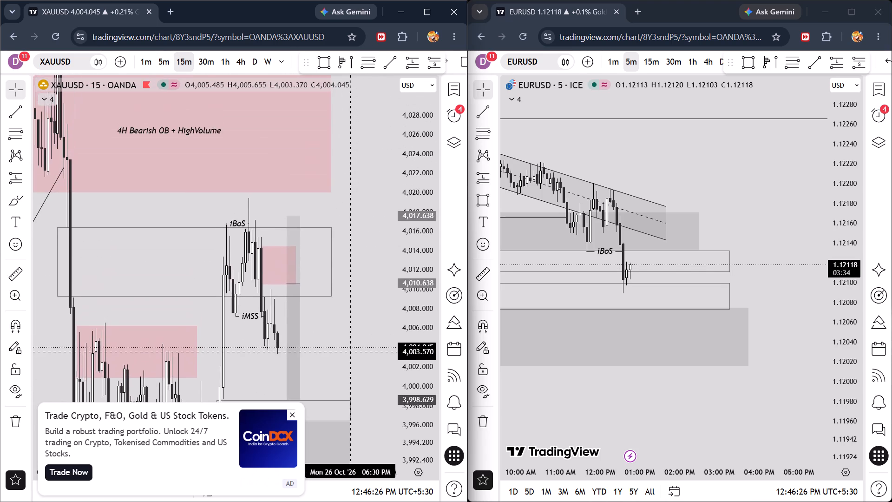
left_click_drag(349, 352, 348, 262)
left_click_drag(426, 110, 417, 305)
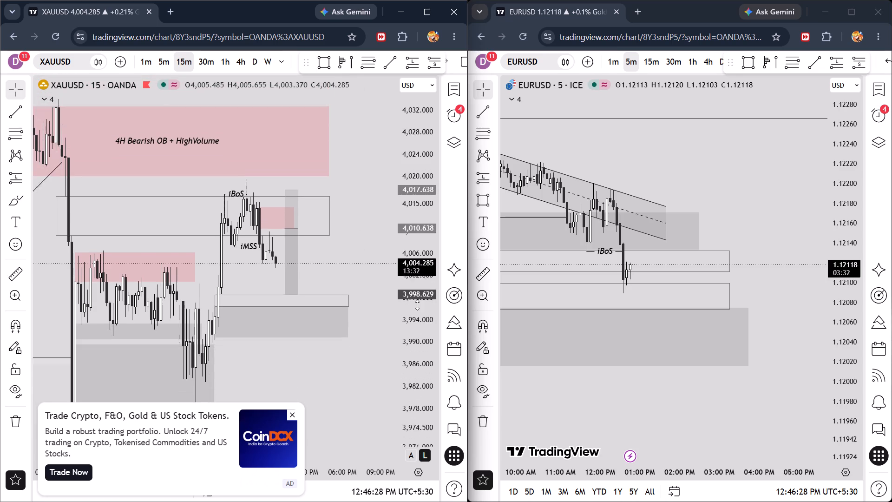
left_click_drag(417, 305, 416, 308)
scroll(312, 241, "down", 3)
scroll(378, 233, "up", 2)
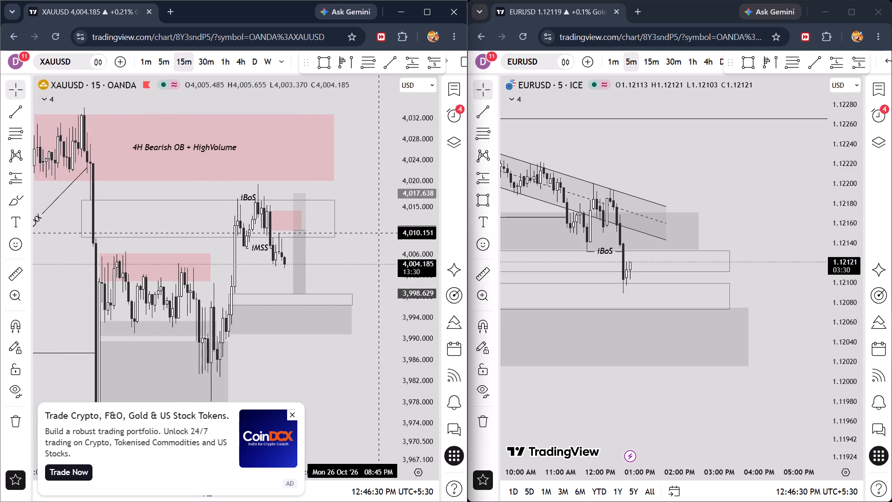
scroll(378, 233, "up", 3)
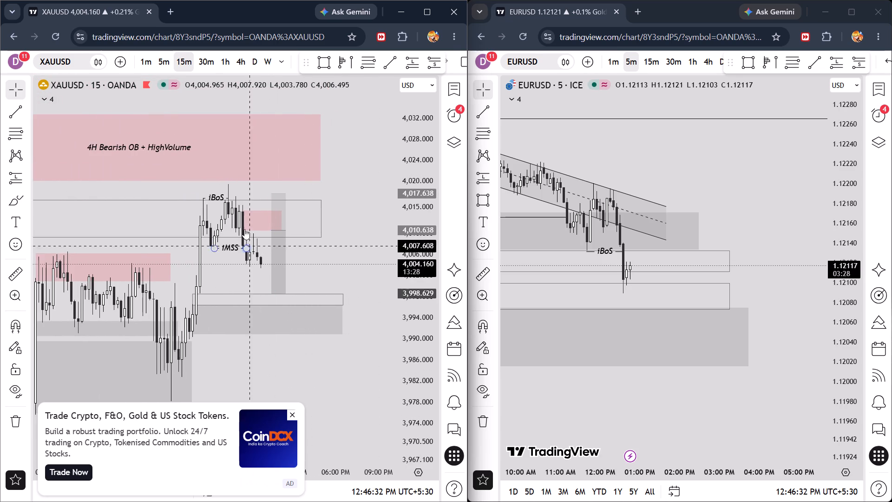
Check XAUUSD on the 30-minute timeframe and return to the 5-minute view of the short setup.
left_click(211, 57)
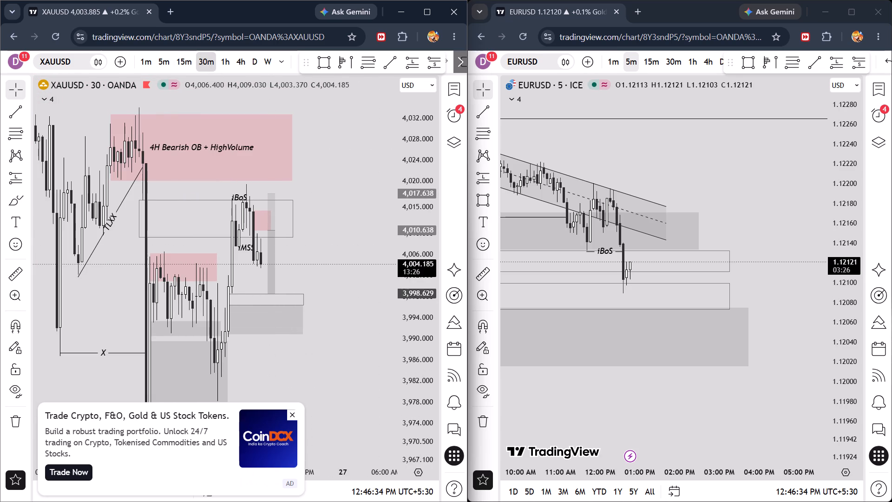
left_click(163, 55)
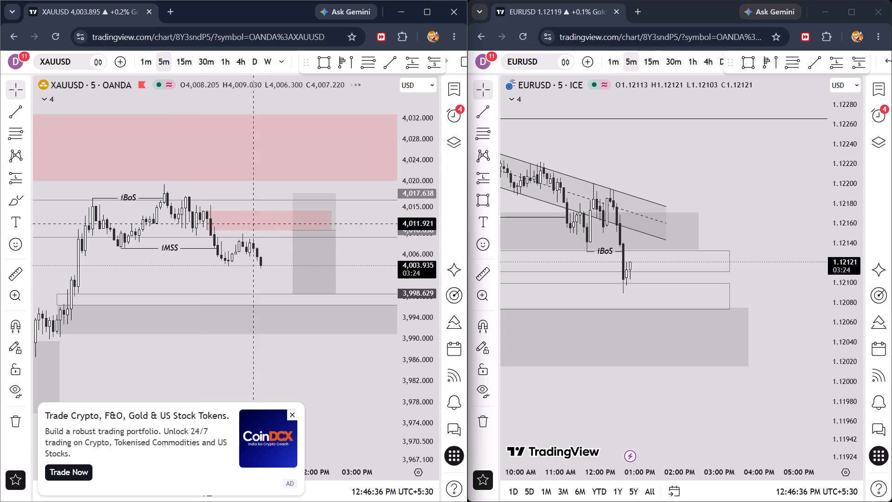
left_click_drag(422, 363, 444, 170)
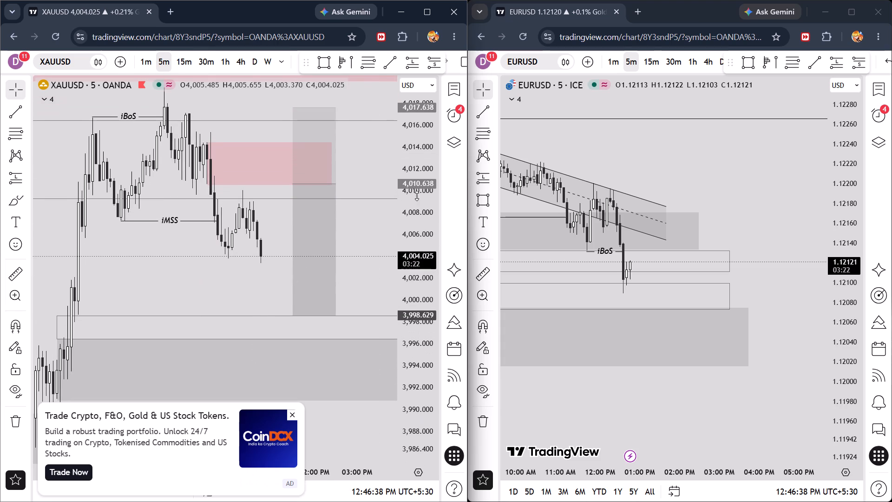
left_click_drag(355, 239, 301, 263)
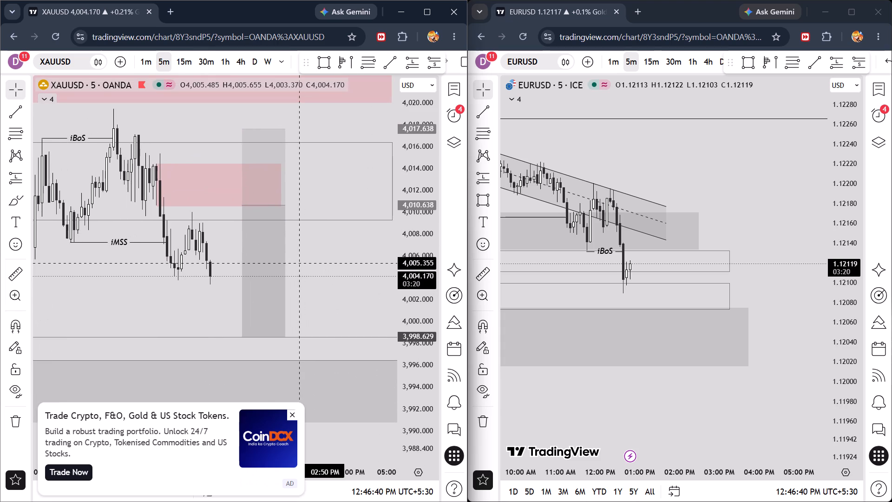